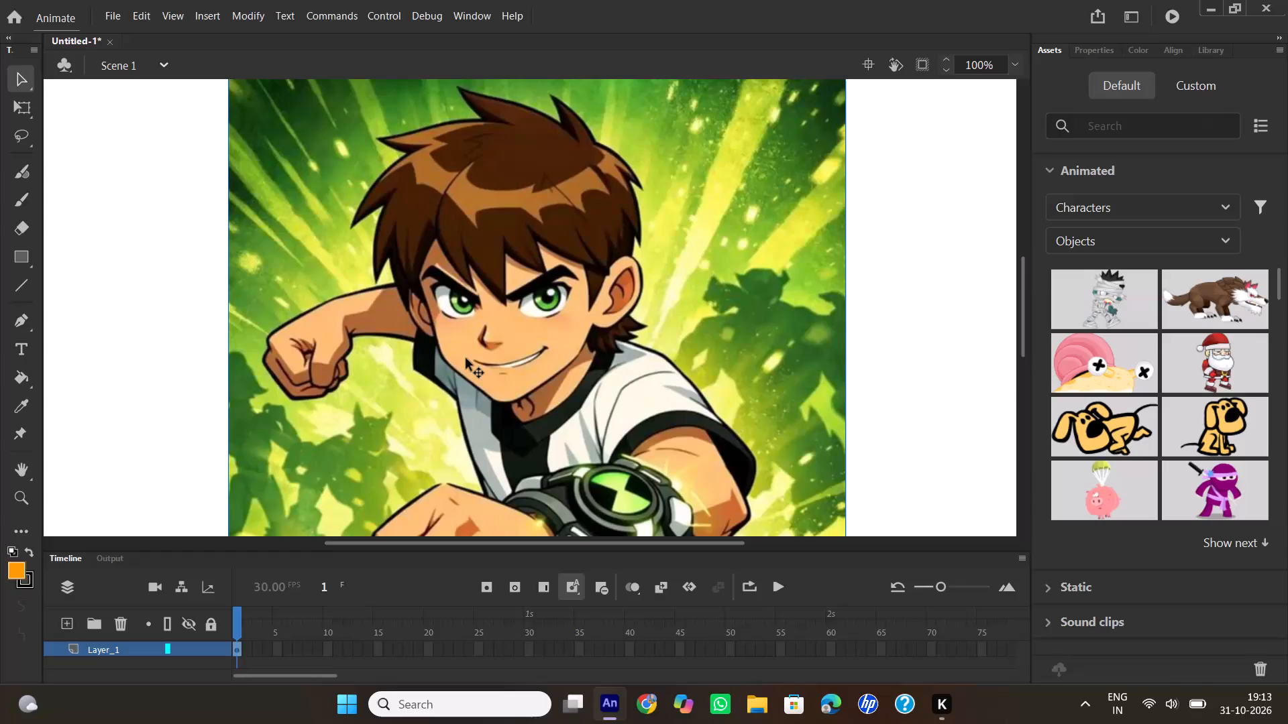
Scale the cartoon reference image down proportionally about its centre to roughly half its width with Free Transform.
{"action": "key", "text": "q"}
{"action": "scroll", "coordinate": [735, 313], "scroll_direction": "down", "scroll_amount": 2}
{"action": "scroll", "coordinate": [754, 401], "scroll_direction": "down", "scroll_amount": 2}
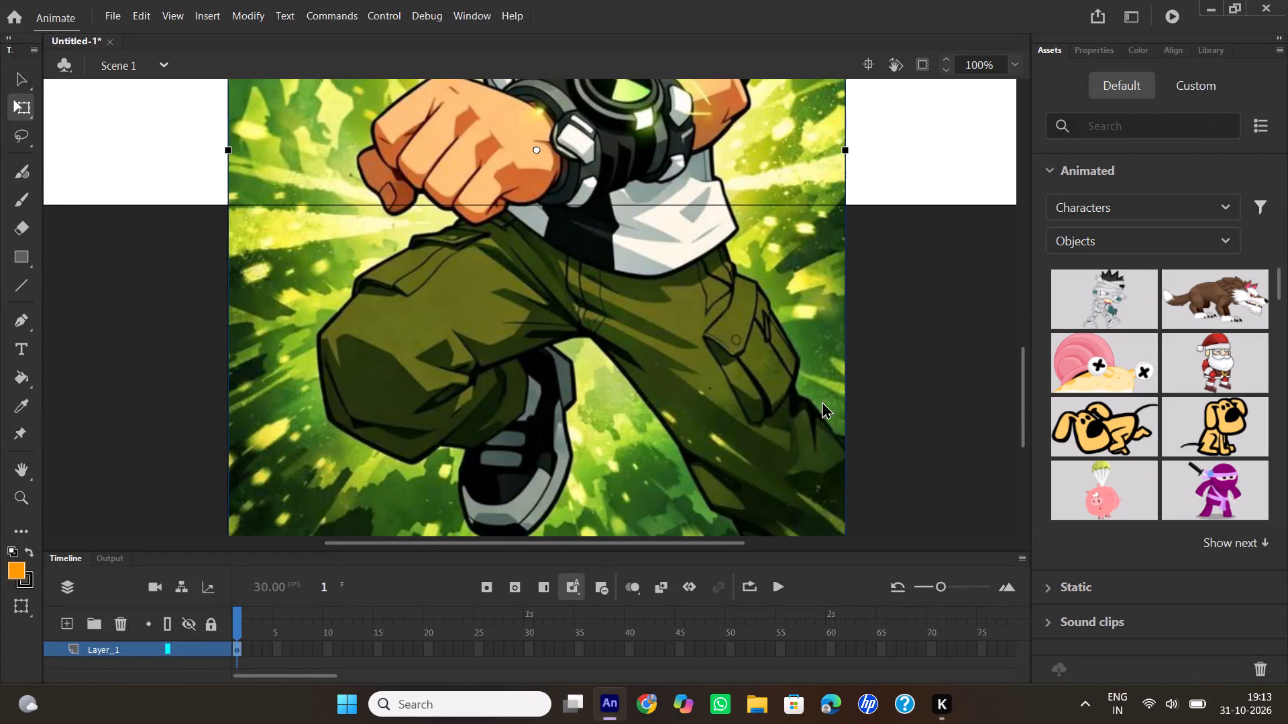
{"action": "scroll", "coordinate": [848, 430], "scroll_direction": "down", "scroll_amount": 2}
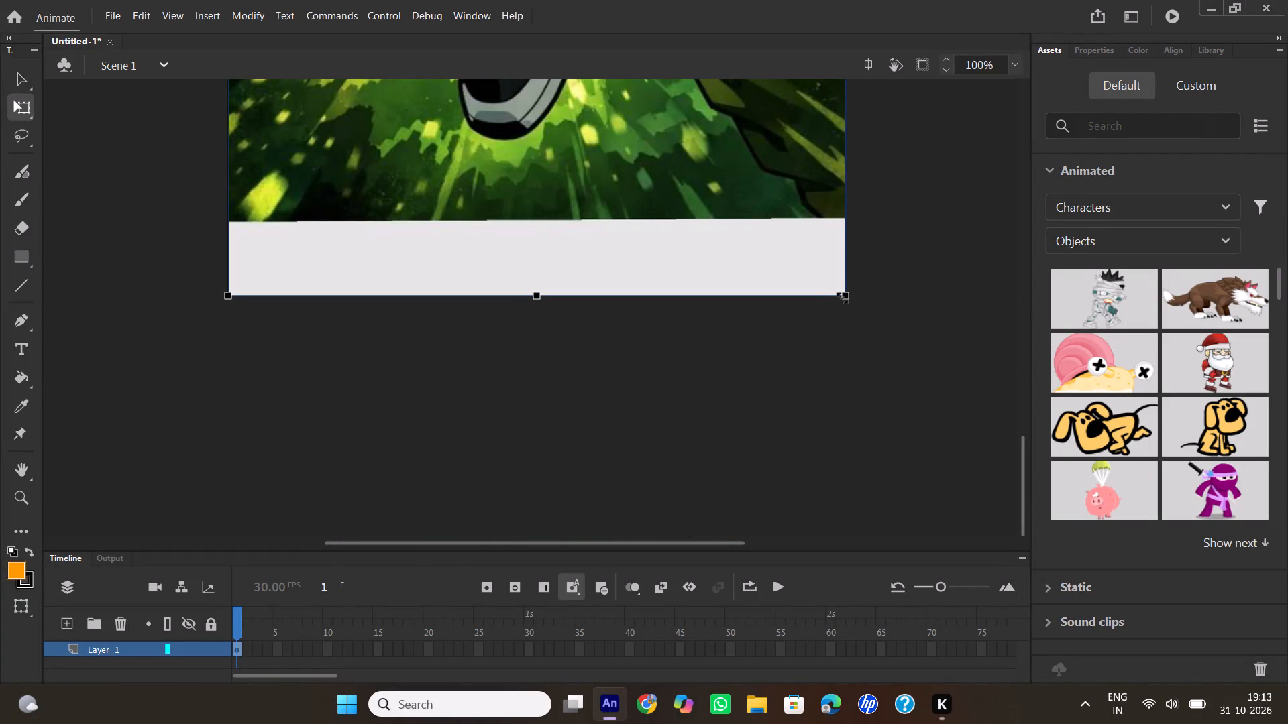
{"action": "left_click_drag", "start_coordinate": [843, 298], "coordinate": [797, 206], "text": "shift"}
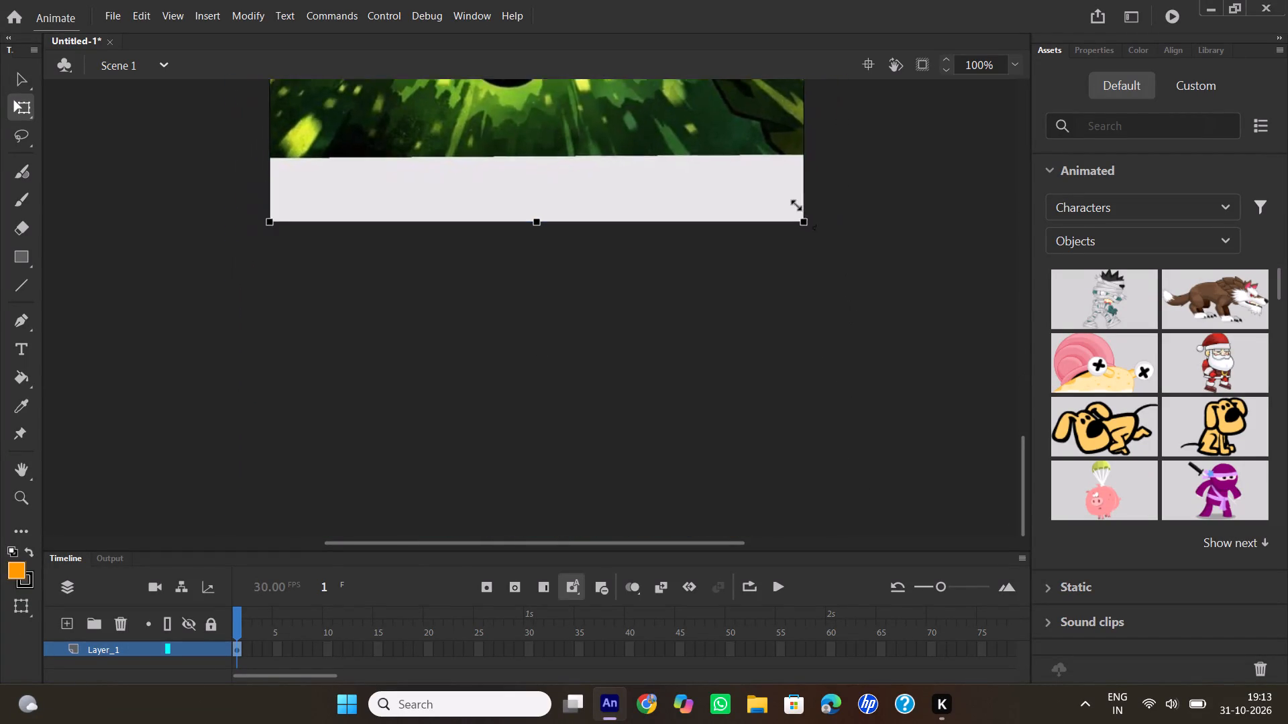
{"action": "left_click_drag", "start_coordinate": [797, 206], "coordinate": [762, 161], "text": "shift"}
{"action": "scroll", "coordinate": [904, 294], "scroll_direction": "up", "scroll_amount": 3}
{"action": "scroll", "coordinate": [890, 326], "scroll_direction": "down", "scroll_amount": 2}
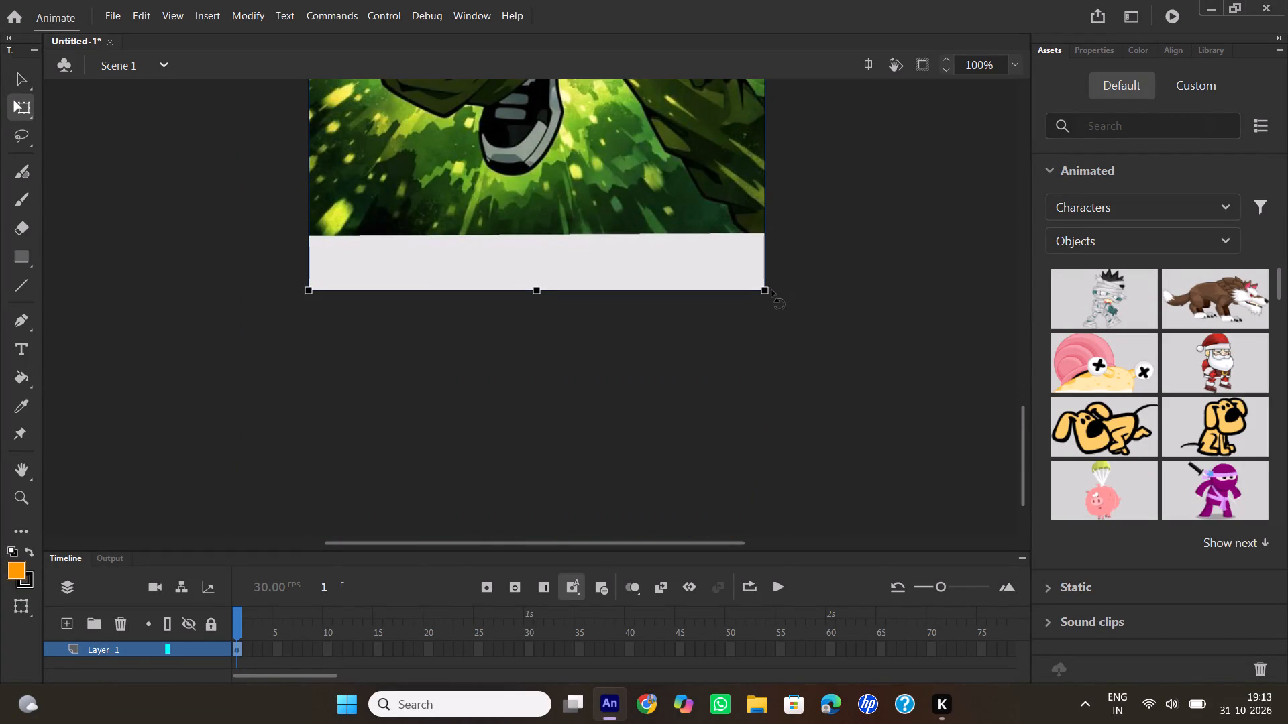
{"action": "left_click_drag", "start_coordinate": [766, 290], "coordinate": [701, 135]}
{"action": "scroll", "coordinate": [775, 231], "scroll_direction": "up", "scroll_amount": 2}
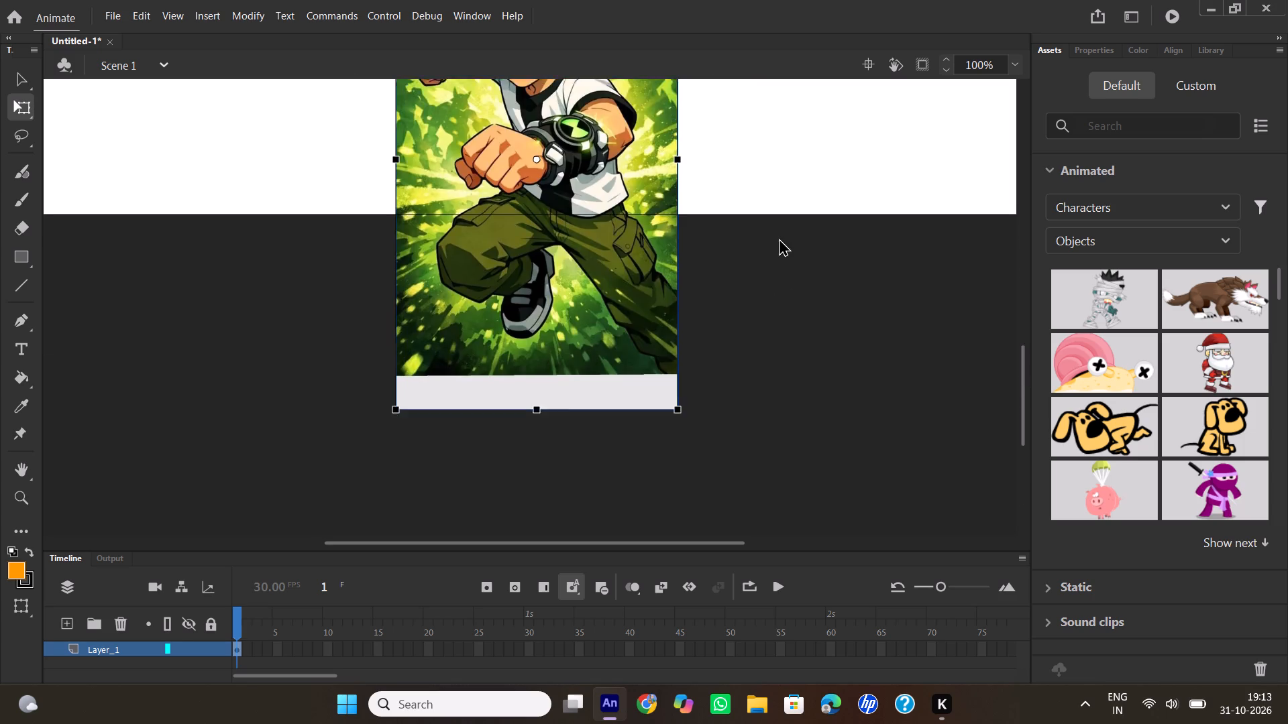
Move the reference image straight up so it sits within the height of the white stage.
{"action": "scroll", "coordinate": [779, 238], "scroll_direction": "up", "scroll_amount": 3}
{"action": "left_click_drag", "start_coordinate": [621, 399], "coordinate": [620, 168]}
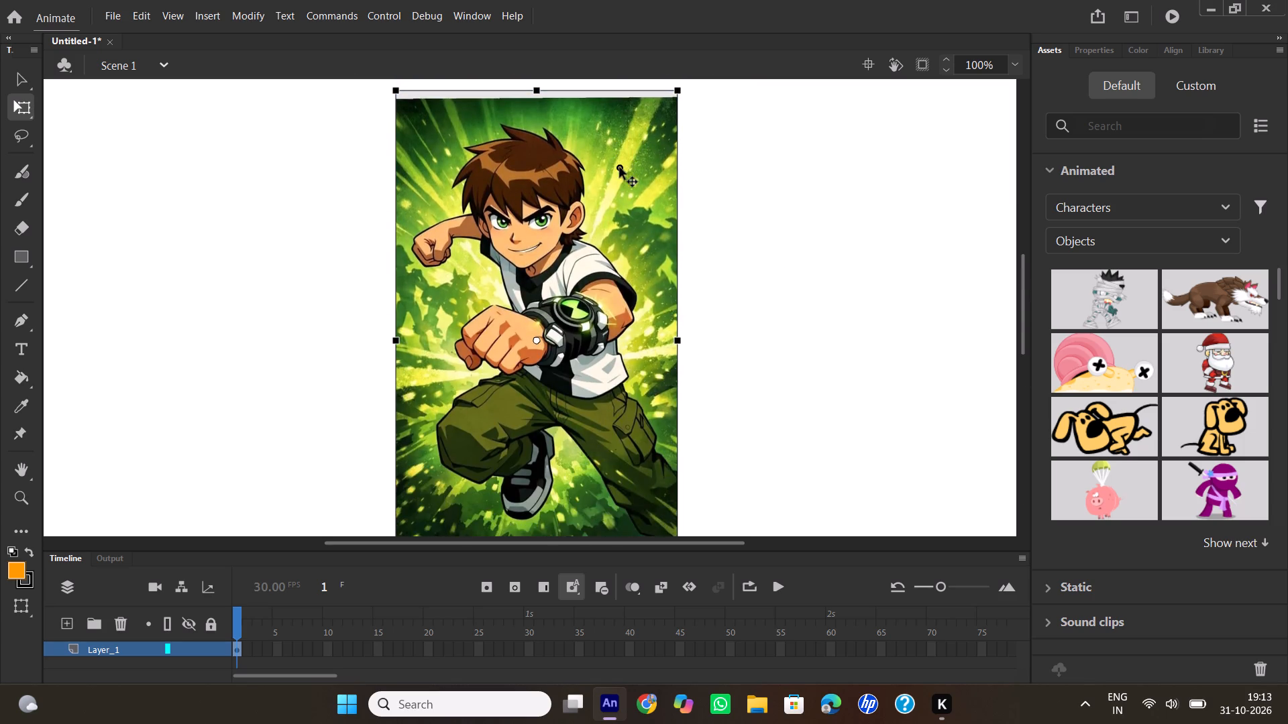
{"action": "scroll", "coordinate": [643, 182], "scroll_direction": "up", "scroll_amount": 2}
{"action": "scroll", "coordinate": [652, 210], "scroll_direction": "down", "scroll_amount": 4}
{"action": "scroll", "coordinate": [627, 247], "scroll_direction": "up", "scroll_amount": 1}
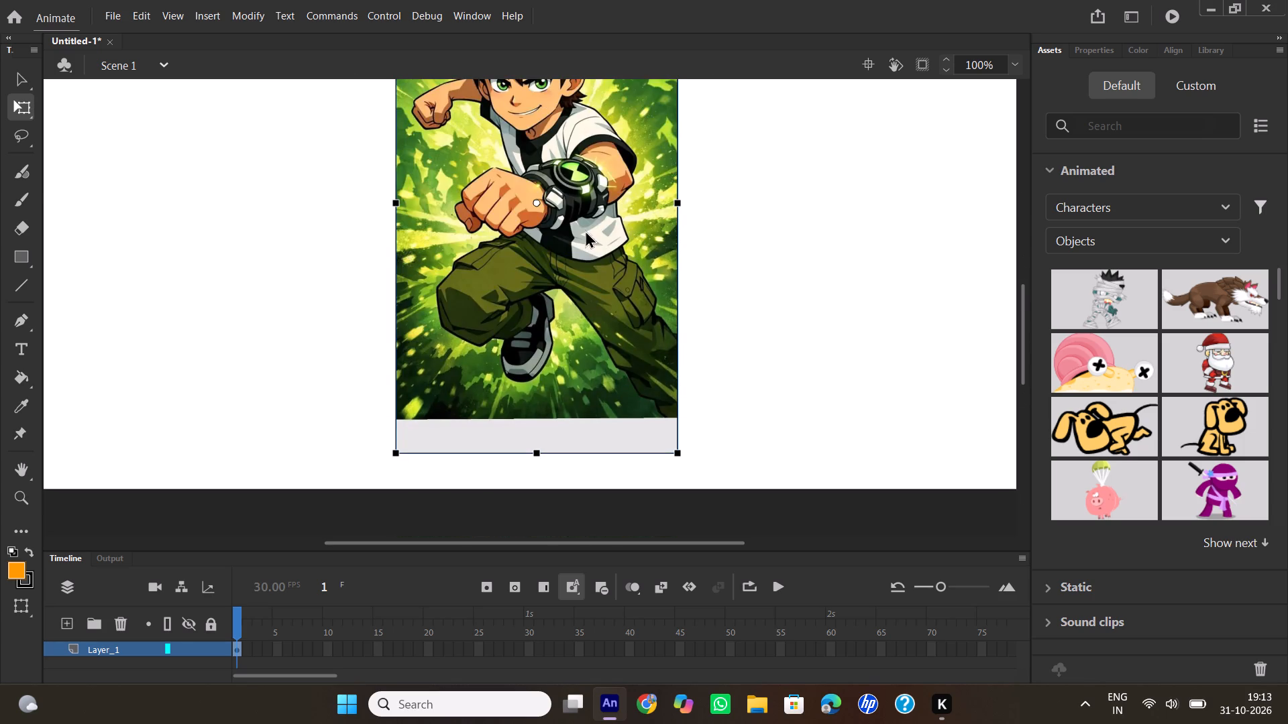
Enlarge the reference image moderately about its centre and nudge it slightly to the right on the stage.
{"action": "scroll", "coordinate": [585, 230], "scroll_direction": "up", "scroll_amount": 2}
{"action": "left_click_drag", "start_coordinate": [680, 226], "coordinate": [711, 194], "text": "shift"}
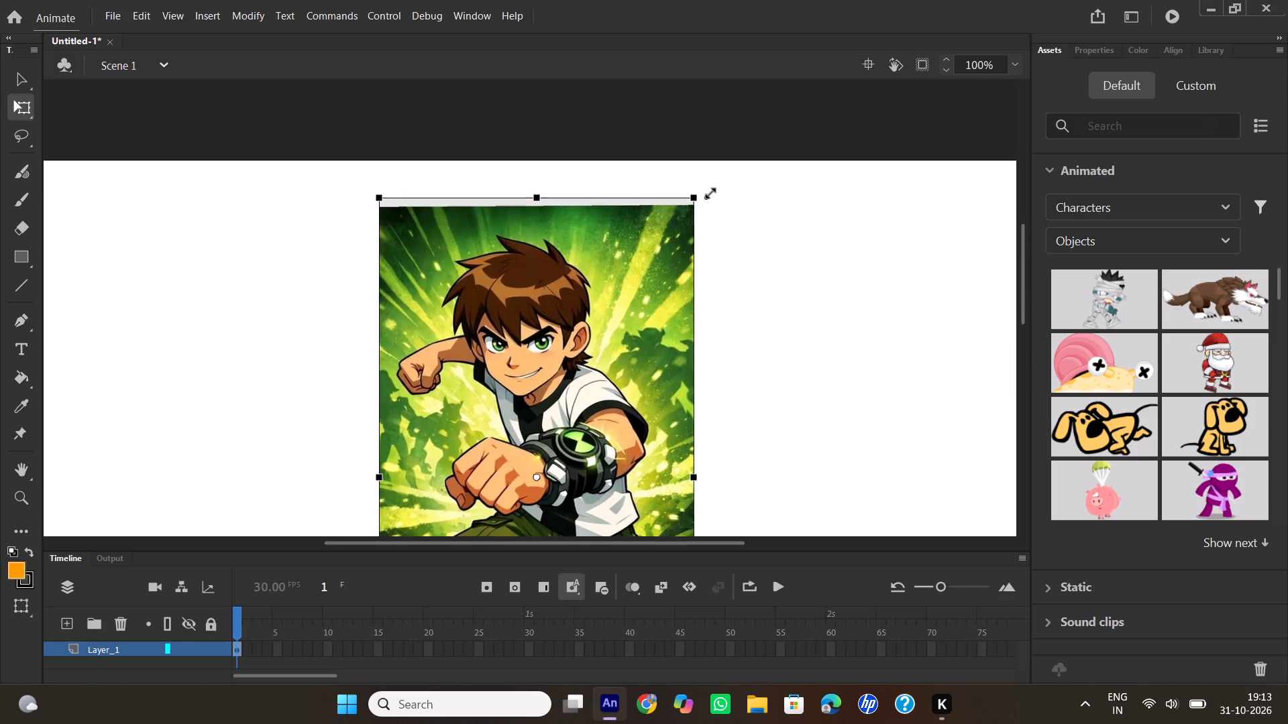
{"action": "left_click_drag", "start_coordinate": [711, 194], "coordinate": [739, 171], "text": "shift"}
{"action": "scroll", "coordinate": [771, 231], "scroll_direction": "down", "scroll_amount": 2}
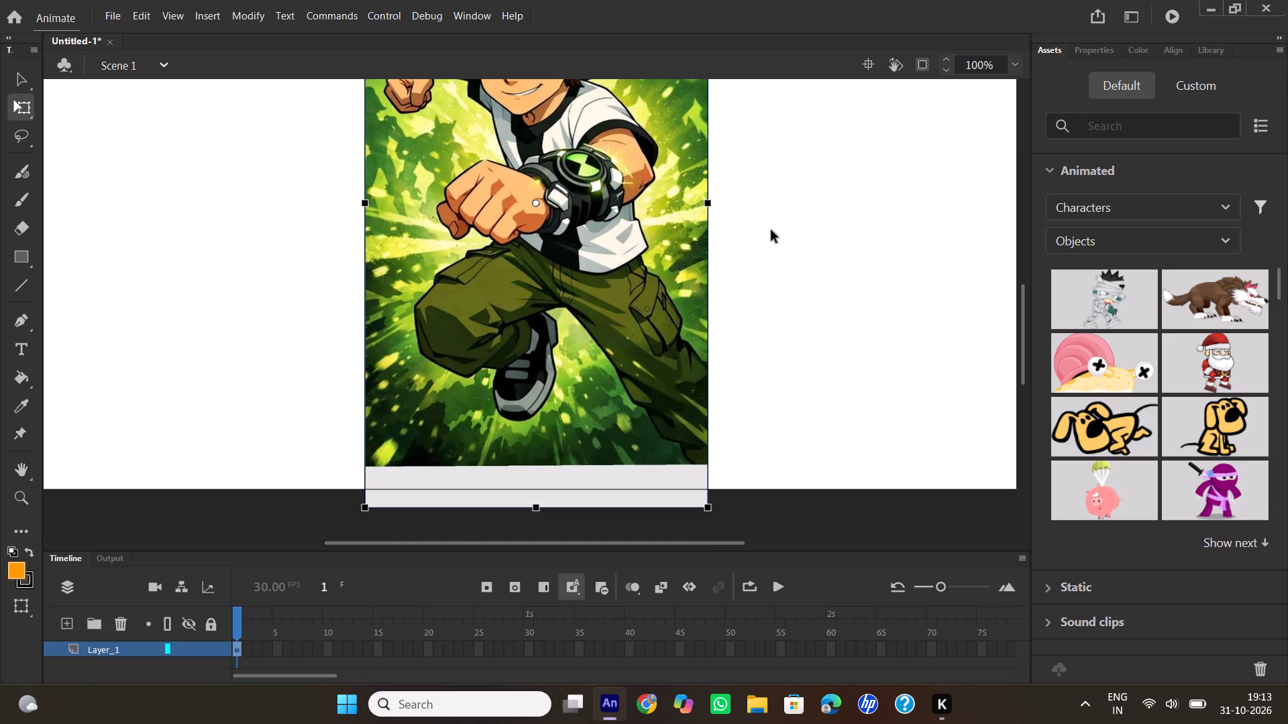
{"action": "left_click_drag", "start_coordinate": [655, 248], "coordinate": [627, 231]}
{"action": "left_click_drag", "start_coordinate": [604, 271], "coordinate": [606, 272]}
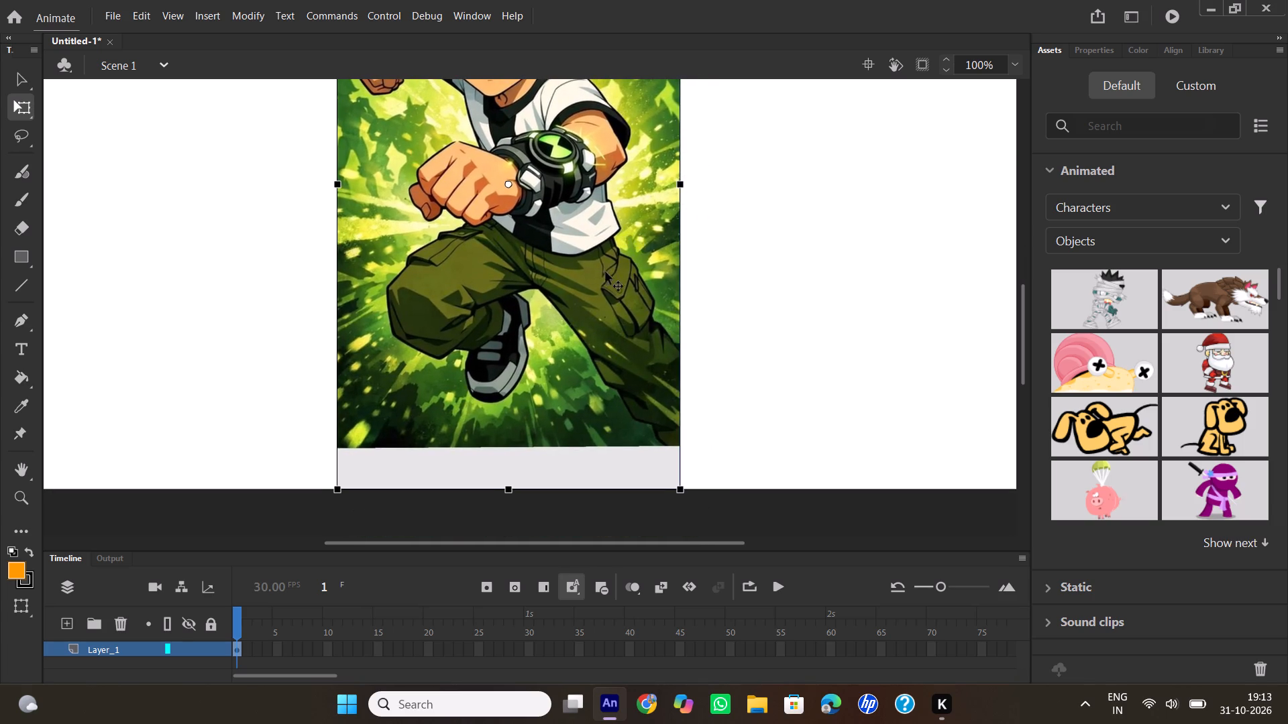
{"action": "left_click_drag", "start_coordinate": [606, 272], "coordinate": [641, 292]}
{"action": "scroll", "coordinate": [740, 286], "scroll_direction": "up", "scroll_amount": 2}
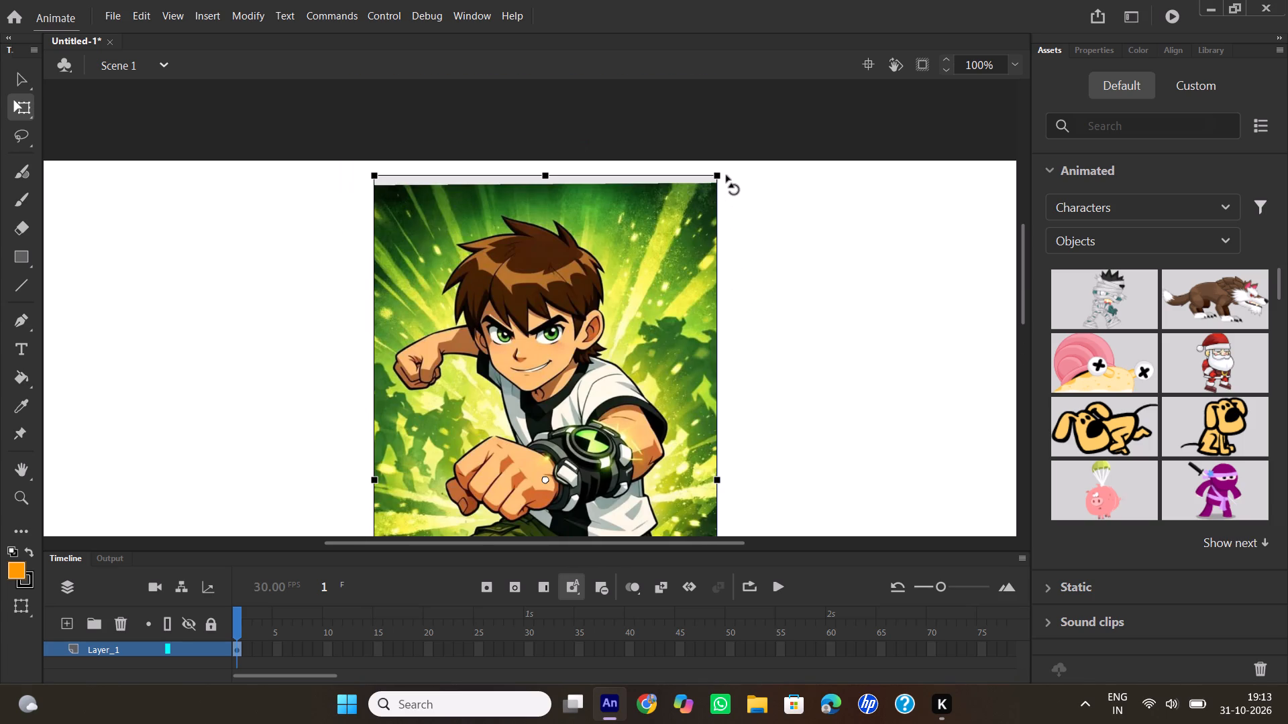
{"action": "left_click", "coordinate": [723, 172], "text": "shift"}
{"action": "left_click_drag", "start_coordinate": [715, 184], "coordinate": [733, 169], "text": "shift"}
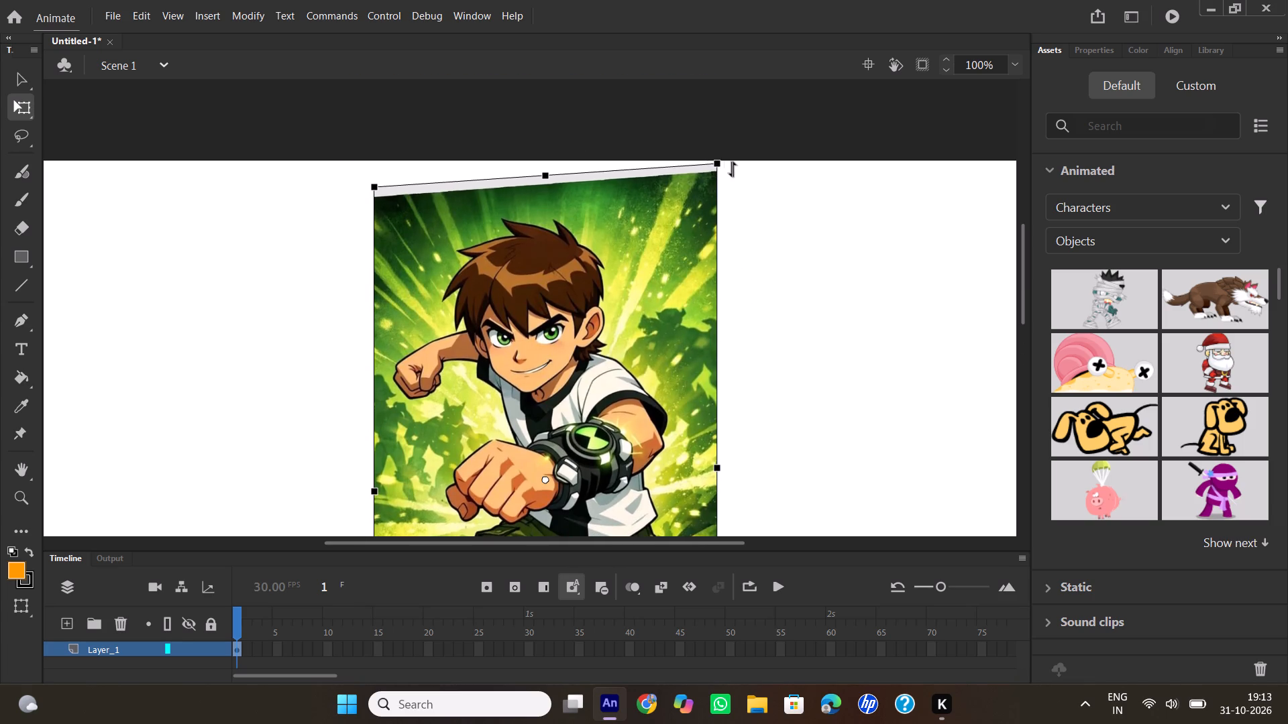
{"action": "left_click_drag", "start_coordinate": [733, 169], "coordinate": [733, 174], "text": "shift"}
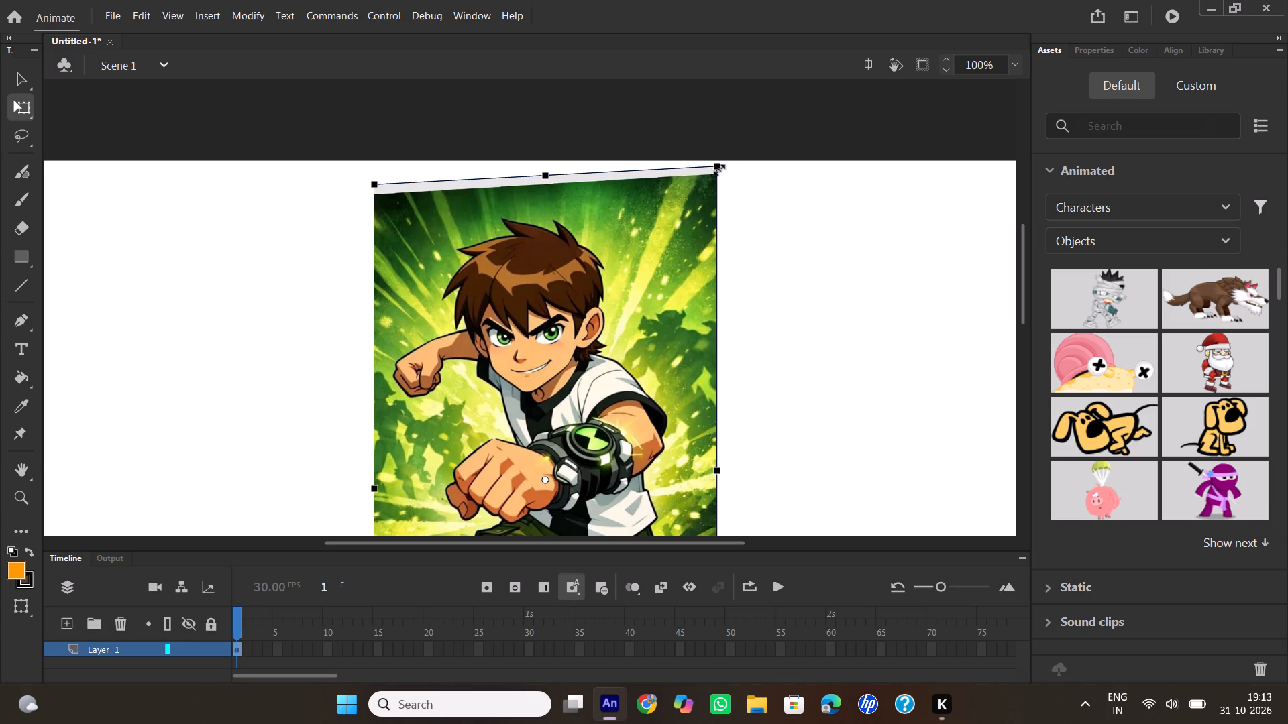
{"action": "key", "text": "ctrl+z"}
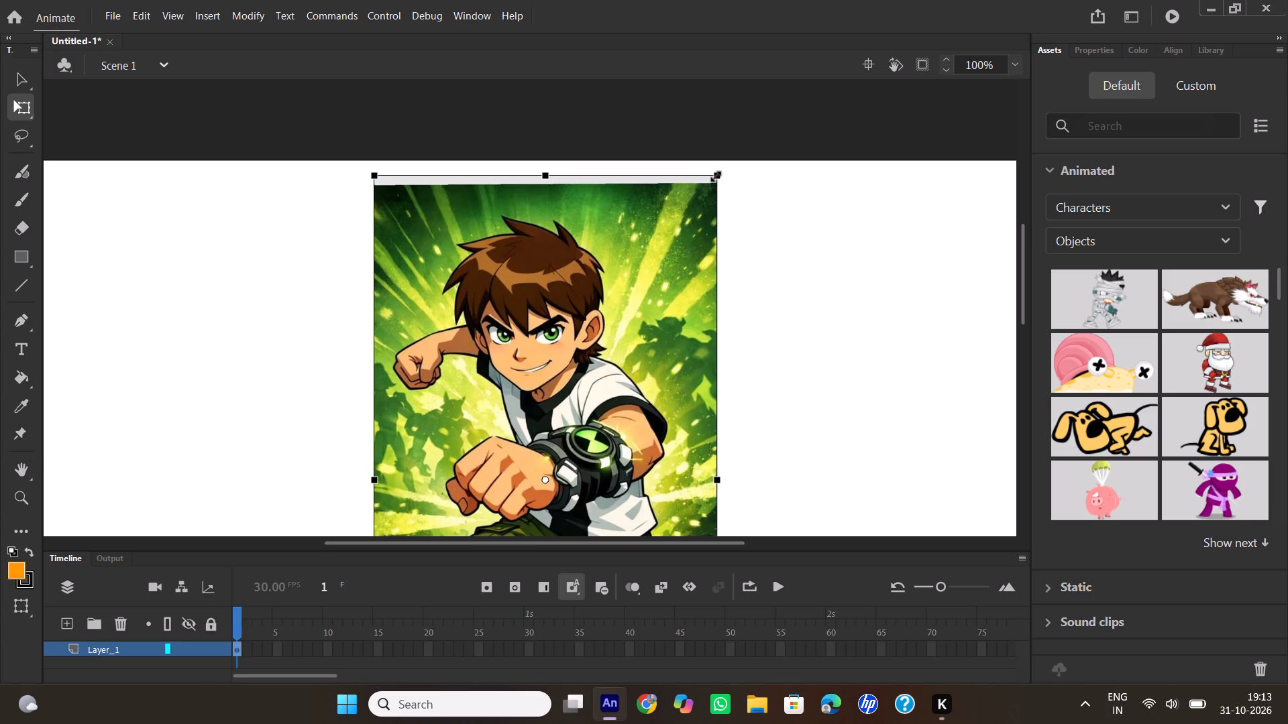
Enlarge the reference image proportionally until its green artwork extends just past the stage's top and bottom edges, and deselect it.
{"action": "left_click_drag", "start_coordinate": [716, 177], "coordinate": [746, 152], "text": "shift"}
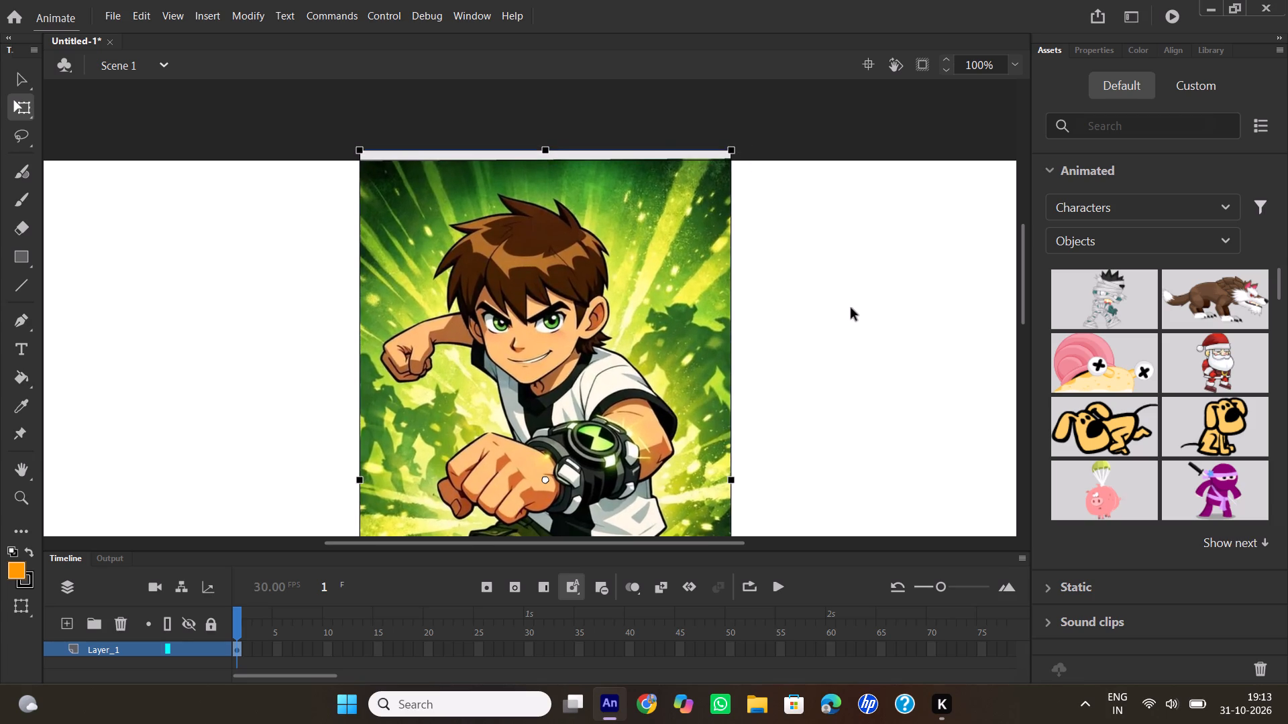
{"action": "scroll", "coordinate": [851, 308], "scroll_direction": "down", "scroll_amount": 3}
{"action": "scroll", "coordinate": [851, 308], "scroll_direction": "up", "scroll_amount": 4}
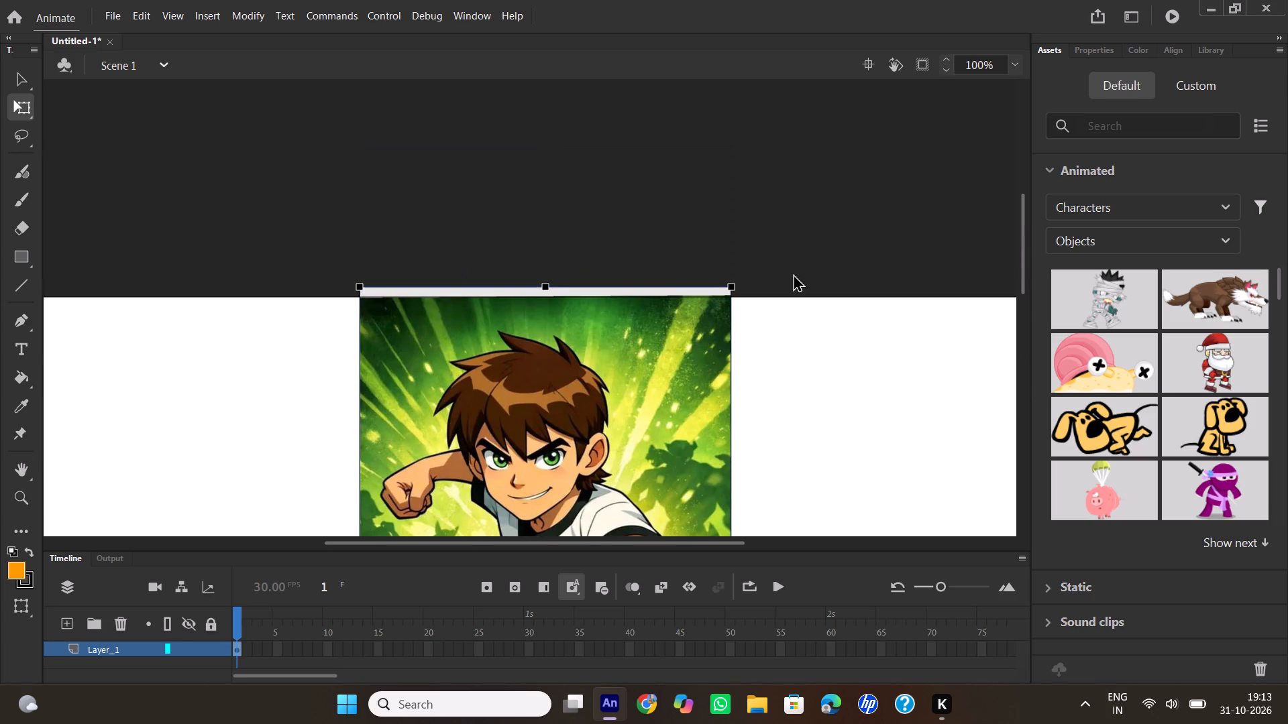
{"action": "left_click_drag", "start_coordinate": [737, 287], "coordinate": [754, 268], "text": "shift"}
{"action": "scroll", "coordinate": [797, 287], "scroll_direction": "down", "scroll_amount": 3}
{"action": "scroll", "coordinate": [797, 287], "scroll_direction": "up", "scroll_amount": 3}
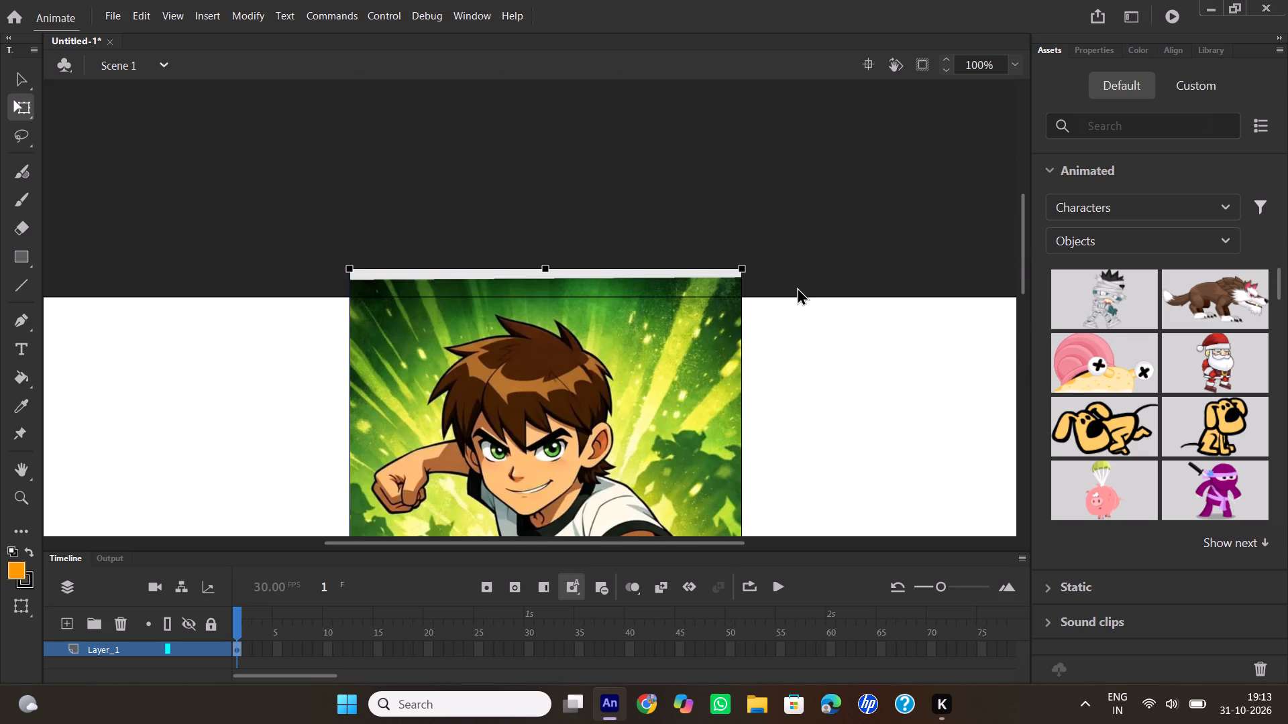
{"action": "left_click", "coordinate": [833, 363]}
Lock Layer_1 holding the reference image and add a new layer above it for tracing.
{"action": "scroll", "coordinate": [751, 361], "scroll_direction": "down", "scroll_amount": 4}
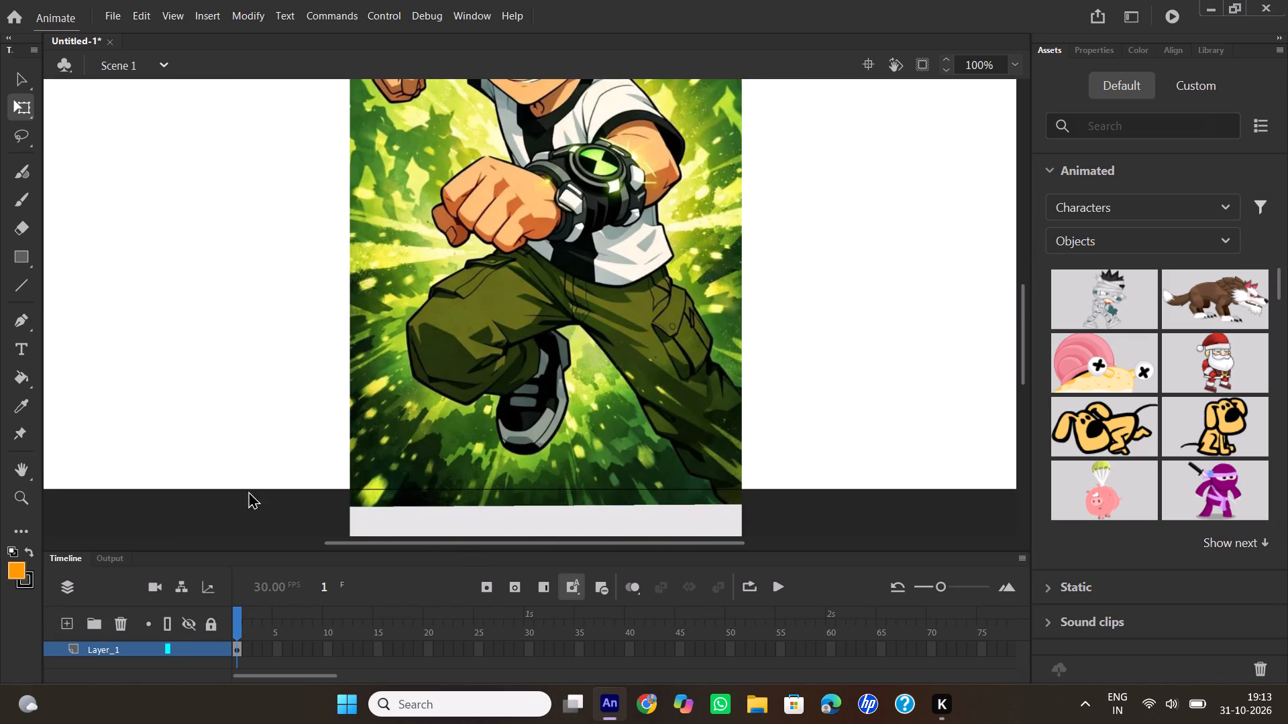
{"action": "left_click", "coordinate": [215, 647]}
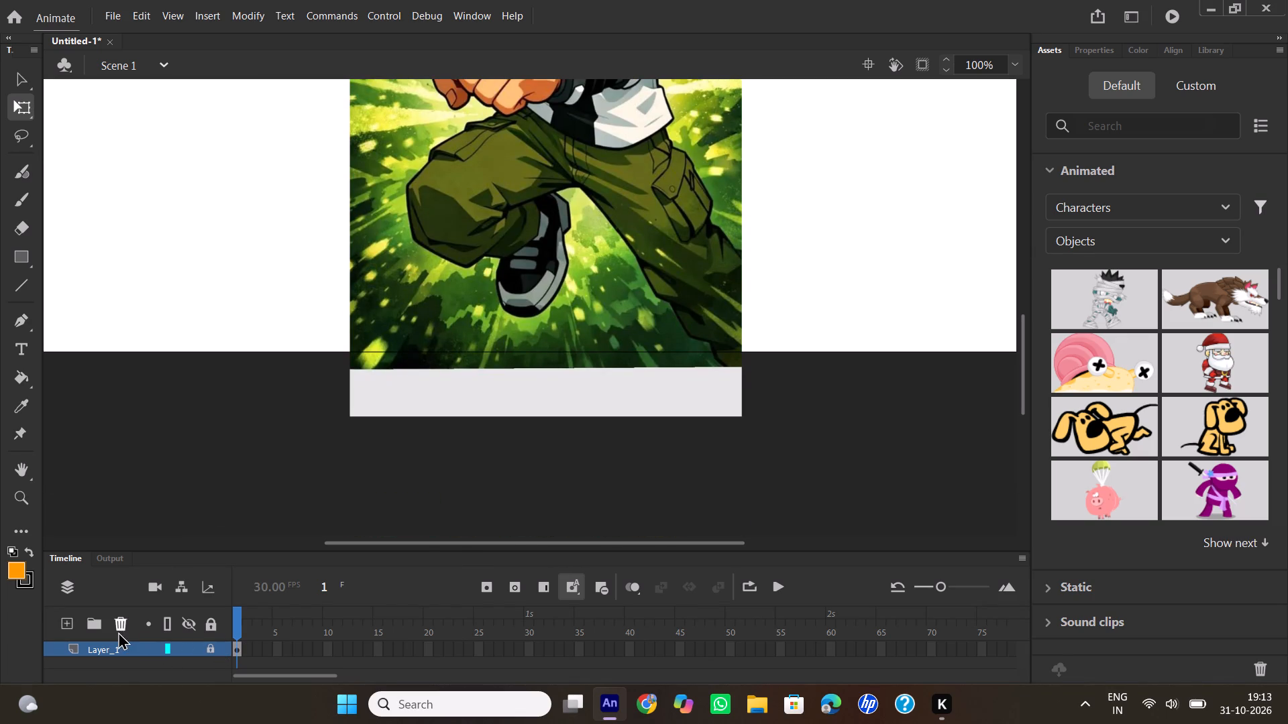
{"action": "left_click", "coordinate": [68, 625]}
On the new layer, trace the edge of the boy's sideburn with the Pen tool, from its tip up to the ear.
{"action": "scroll", "coordinate": [438, 448], "scroll_direction": "down", "scroll_amount": 2}
{"action": "scroll", "coordinate": [438, 448], "scroll_direction": "up", "scroll_amount": 4}
{"action": "scroll", "coordinate": [539, 394], "scroll_direction": "up", "scroll_amount": 2}
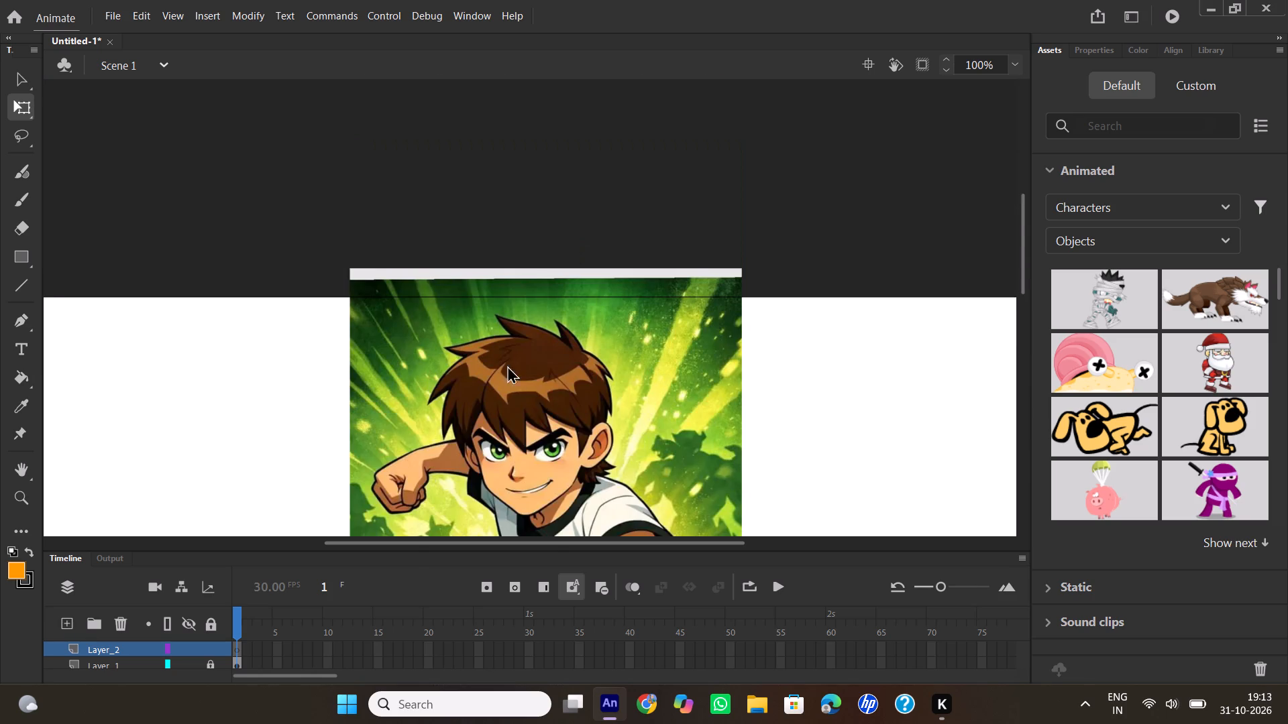
{"action": "scroll", "coordinate": [498, 345], "scroll_direction": "down", "scroll_amount": 1}
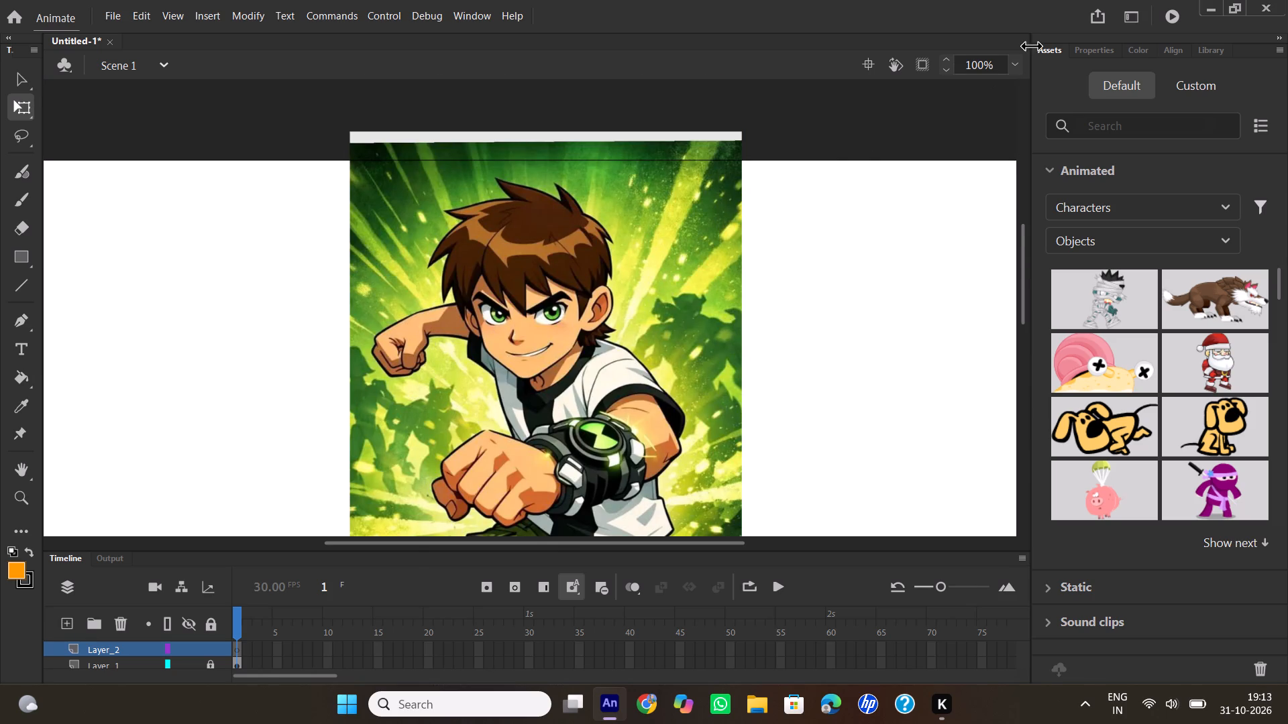
{"action": "double_click", "coordinate": [990, 68]}
{"action": "type", "text": "300"}
{"action": "key", "text": "Return"}
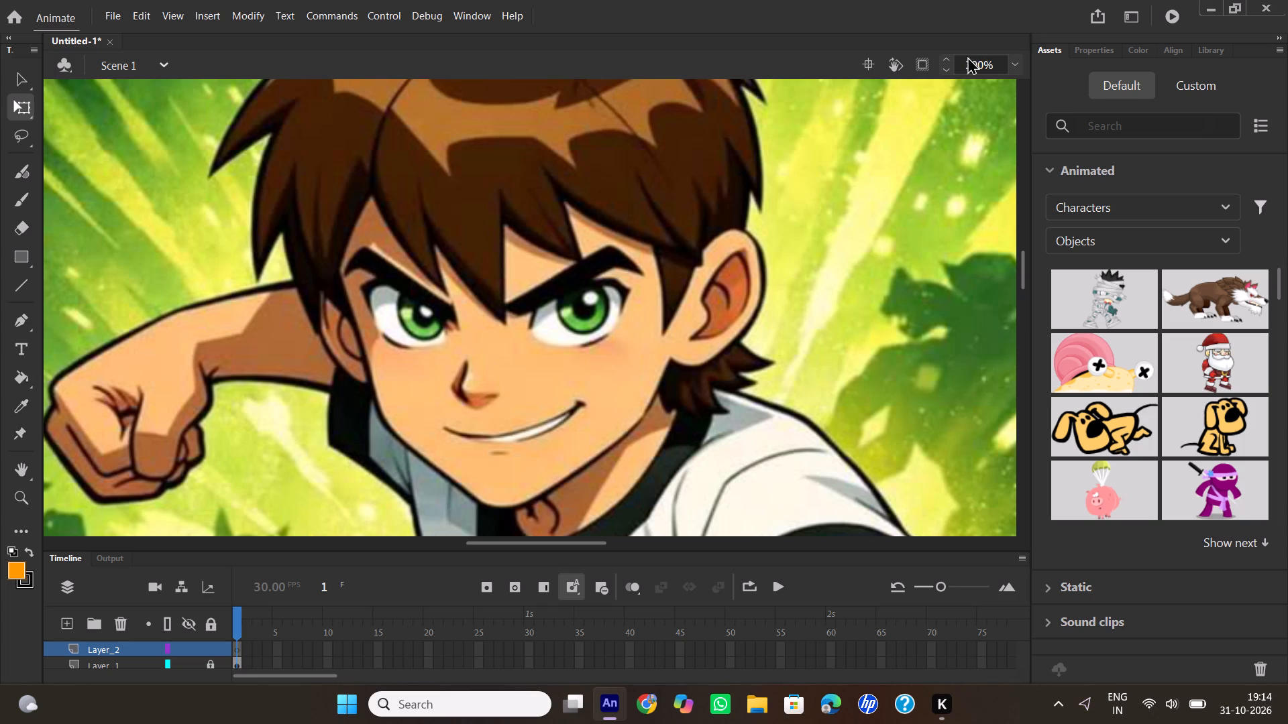
{"action": "scroll", "coordinate": [608, 394], "scroll_direction": "up", "scroll_amount": 1}
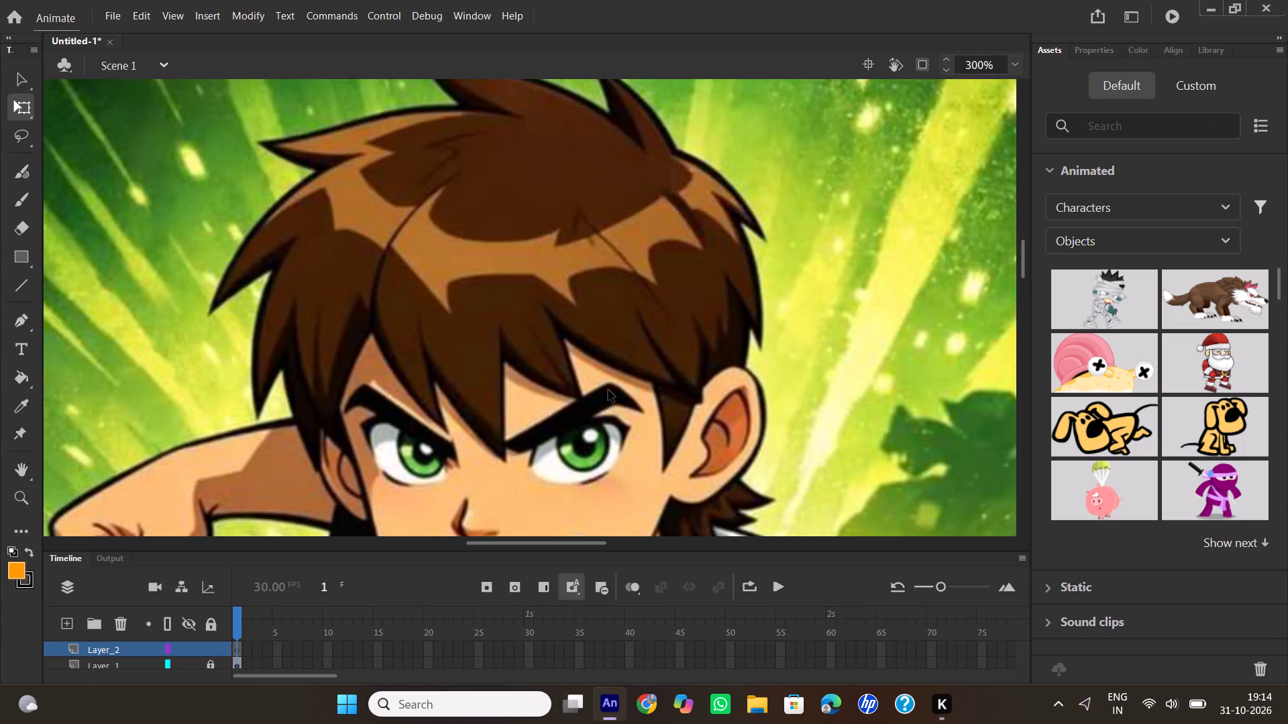
{"action": "scroll", "coordinate": [590, 245], "scroll_direction": "up", "scroll_amount": 1}
{"action": "scroll", "coordinate": [571, 260], "scroll_direction": "down", "scroll_amount": 2}
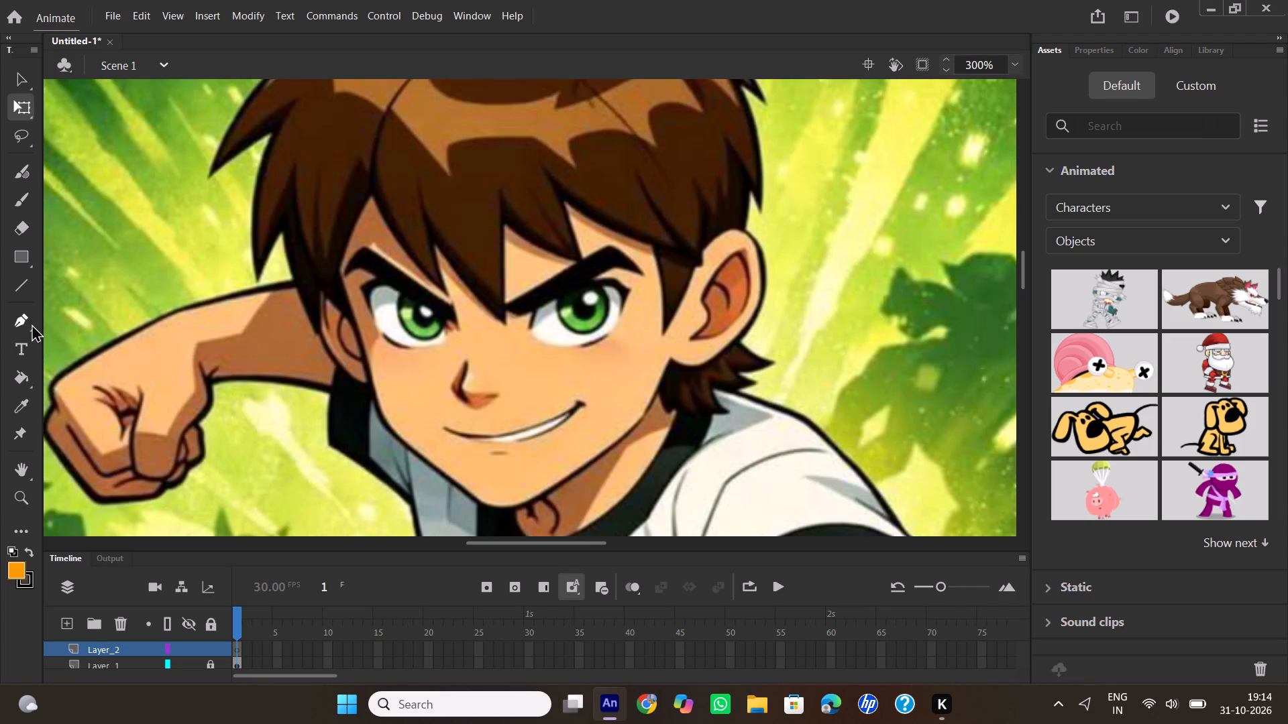
{"action": "left_click", "coordinate": [25, 322]}
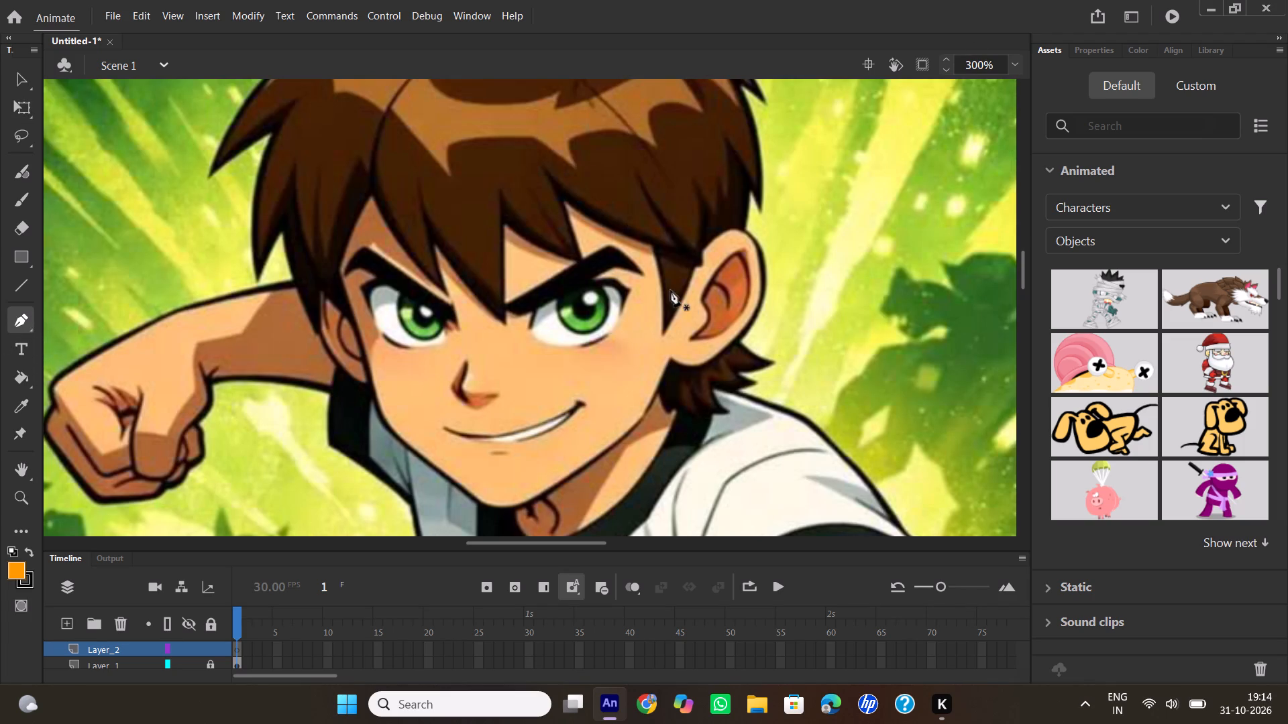
{"action": "left_click", "coordinate": [665, 331]}
{"action": "left_click_drag", "start_coordinate": [698, 267], "coordinate": [701, 251]}
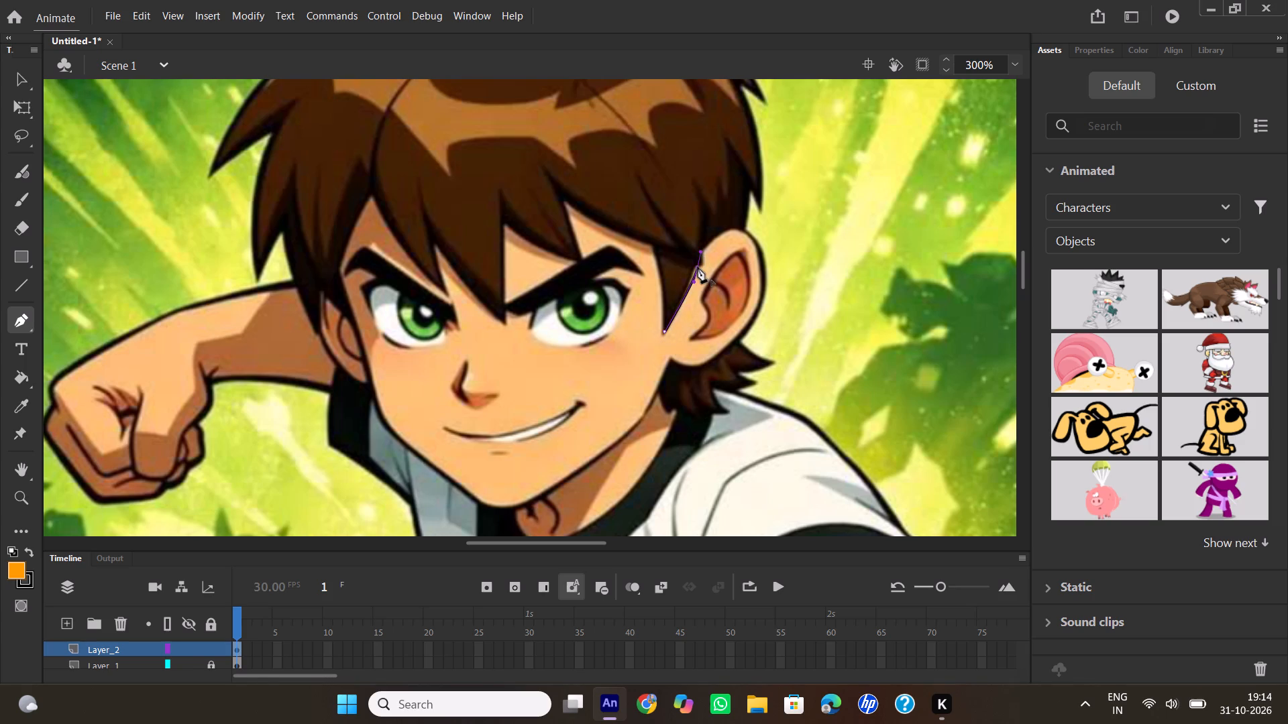
{"action": "left_click", "coordinate": [698, 267]}
{"action": "left_click", "coordinate": [702, 266]}
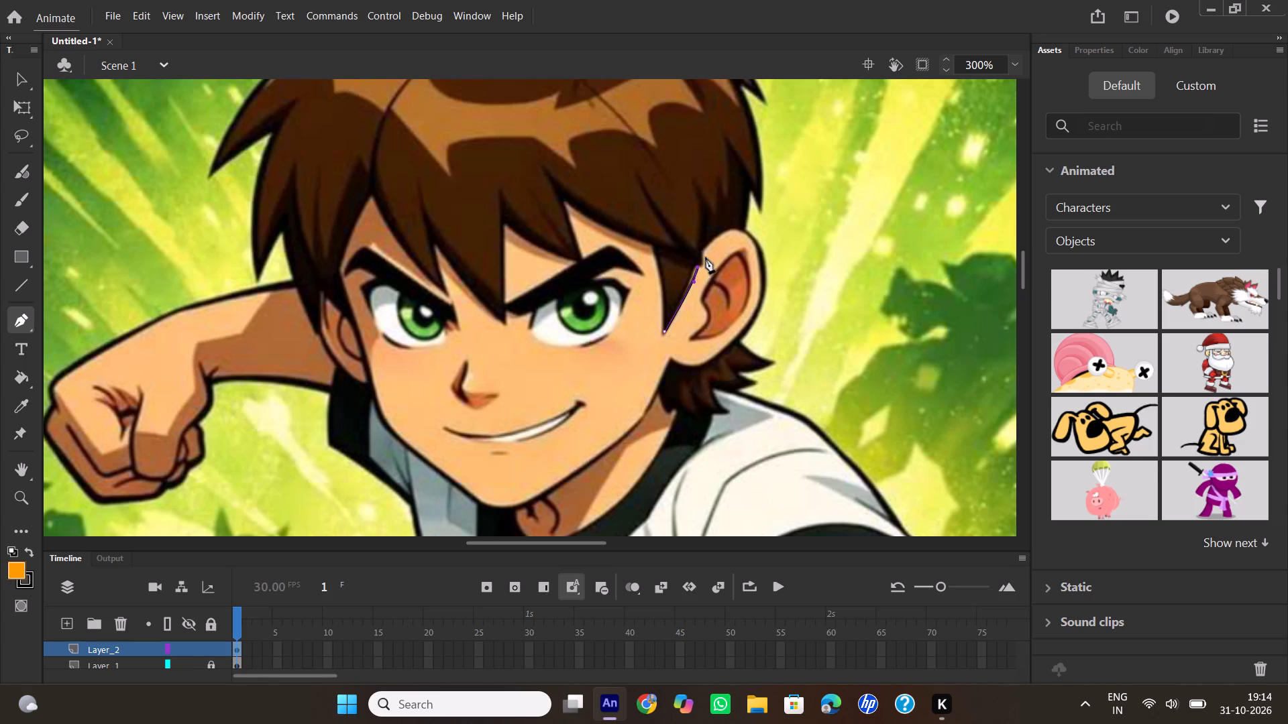
{"action": "left_click", "coordinate": [702, 251]}
Continue the Pen outline over the top of the ear and around the small pointed hair tip just behind it.
{"action": "scroll", "coordinate": [751, 244], "scroll_direction": "up", "scroll_amount": 1}
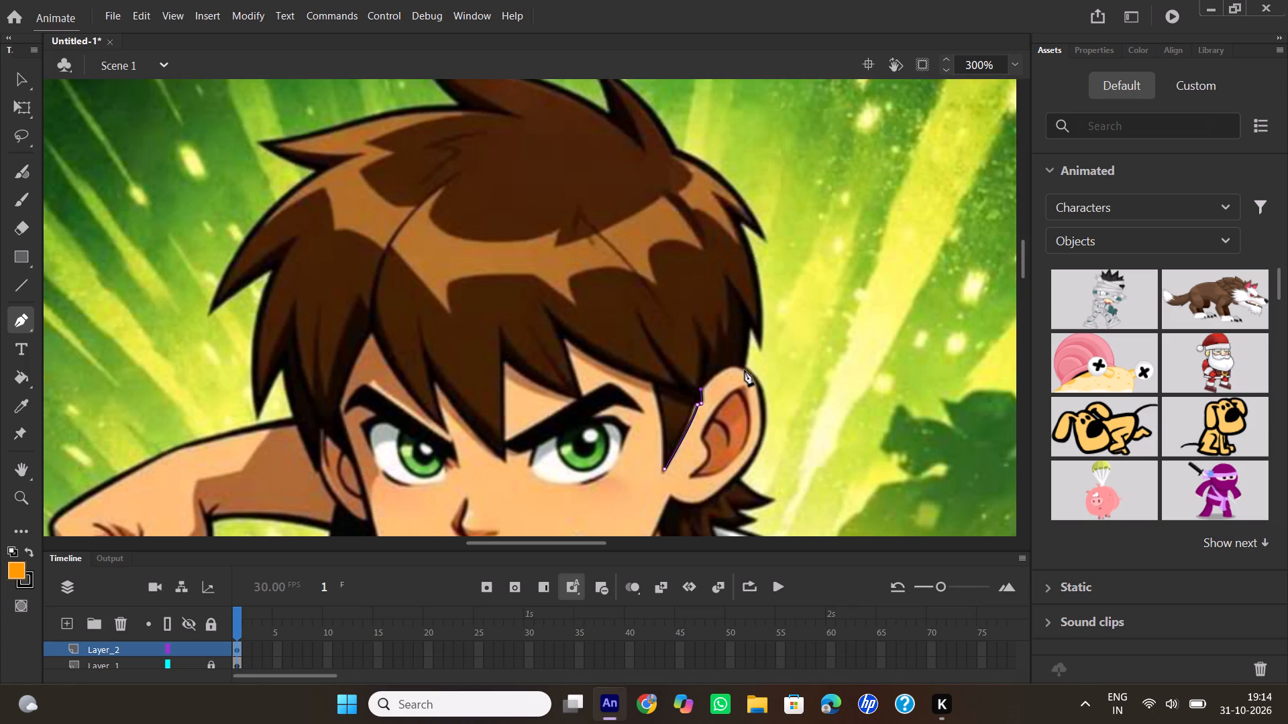
{"action": "left_click_drag", "start_coordinate": [745, 367], "coordinate": [758, 375]}
{"action": "left_click", "coordinate": [741, 367]}
{"action": "left_click_drag", "start_coordinate": [751, 328], "coordinate": [747, 314]}
{"action": "left_click", "coordinate": [751, 330]}
{"action": "left_click_drag", "start_coordinate": [762, 351], "coordinate": [765, 368]}
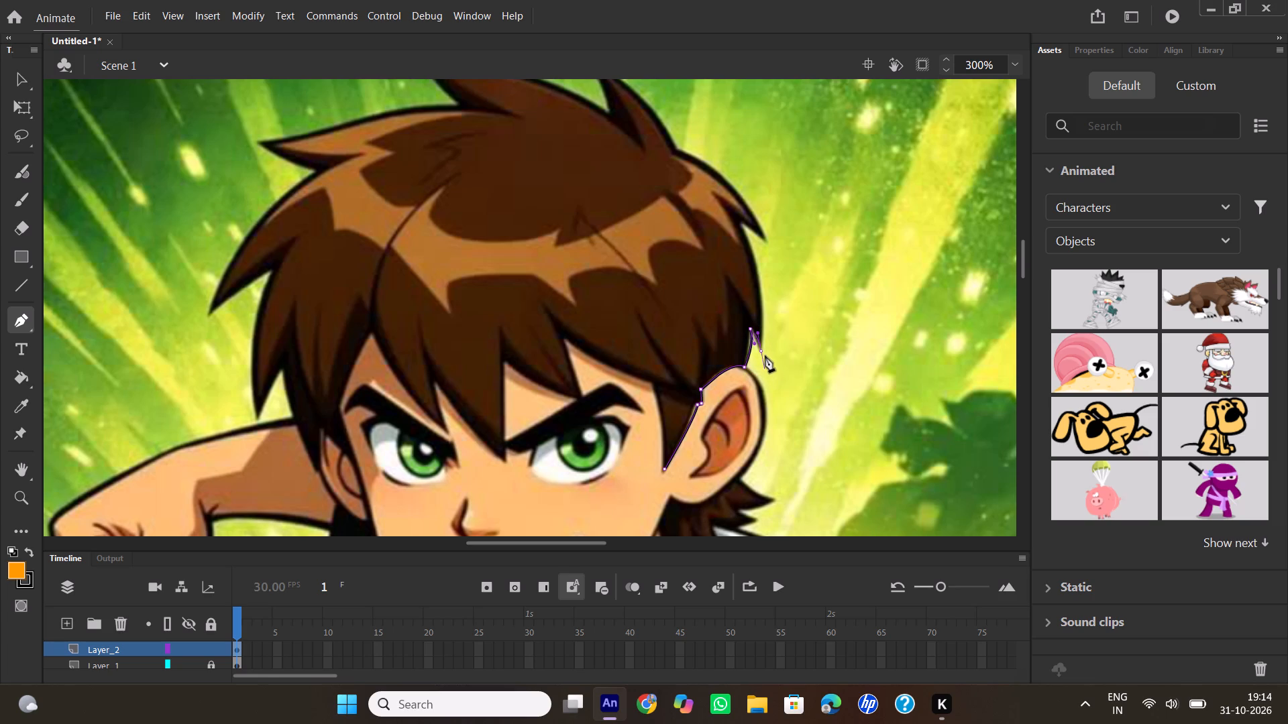
{"action": "left_click", "coordinate": [763, 353]}
Extend the hair outline up the back of the head, around the small side spike, to the base of the rear crown spike.
{"action": "left_click_drag", "start_coordinate": [741, 224], "coordinate": [718, 191]}
{"action": "left_click", "coordinate": [741, 227]}
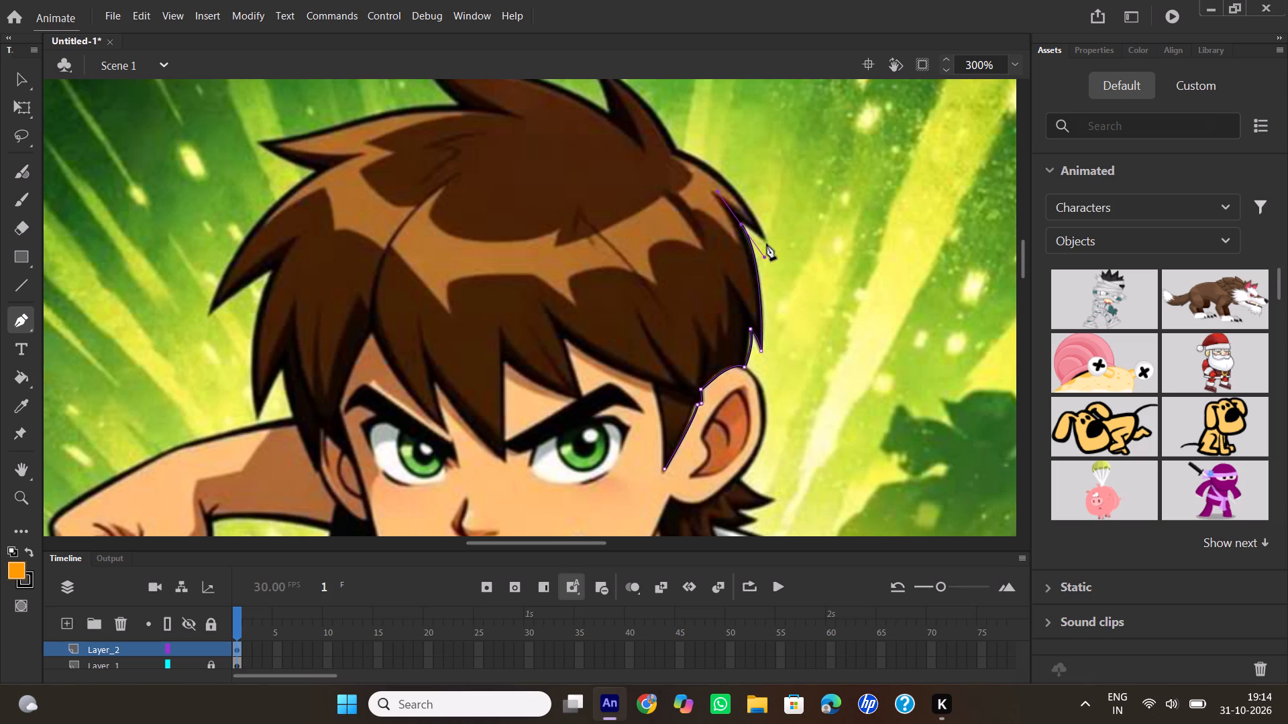
{"action": "left_click_drag", "start_coordinate": [767, 244], "coordinate": [774, 257]}
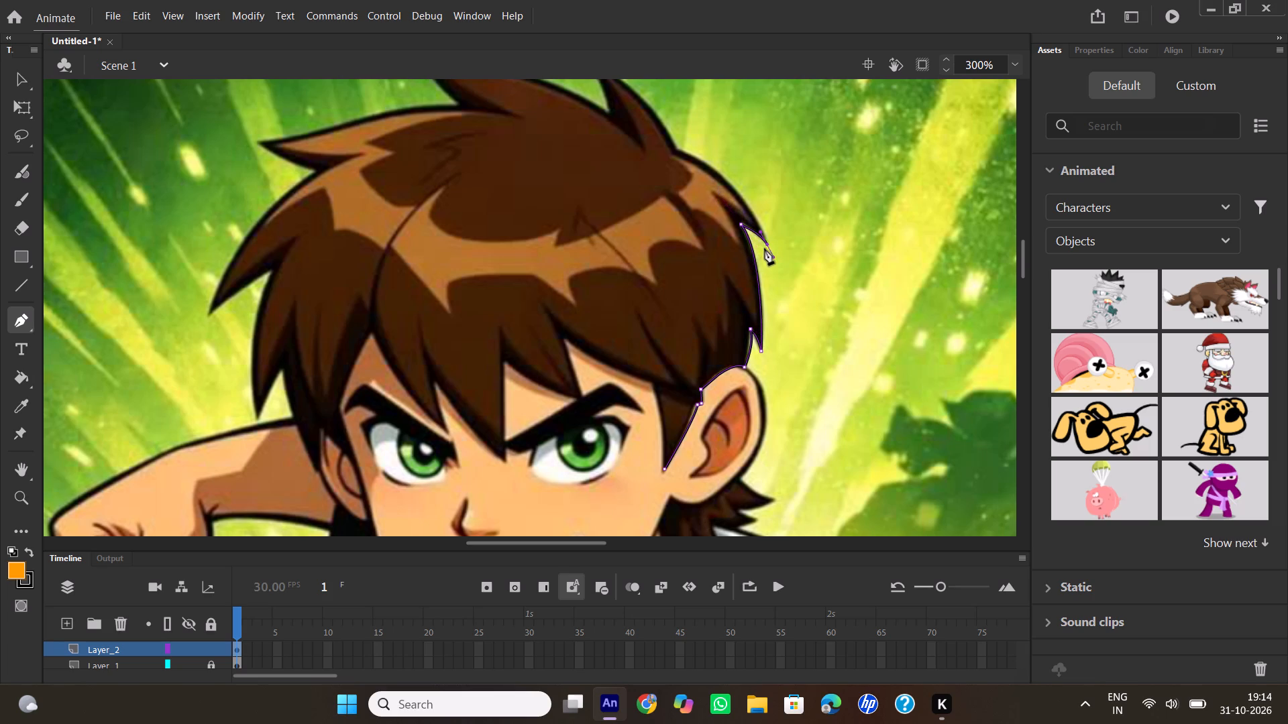
{"action": "left_click", "coordinate": [765, 244]}
{"action": "left_click_drag", "start_coordinate": [680, 152], "coordinate": [631, 147]}
{"action": "left_click", "coordinate": [679, 151]}
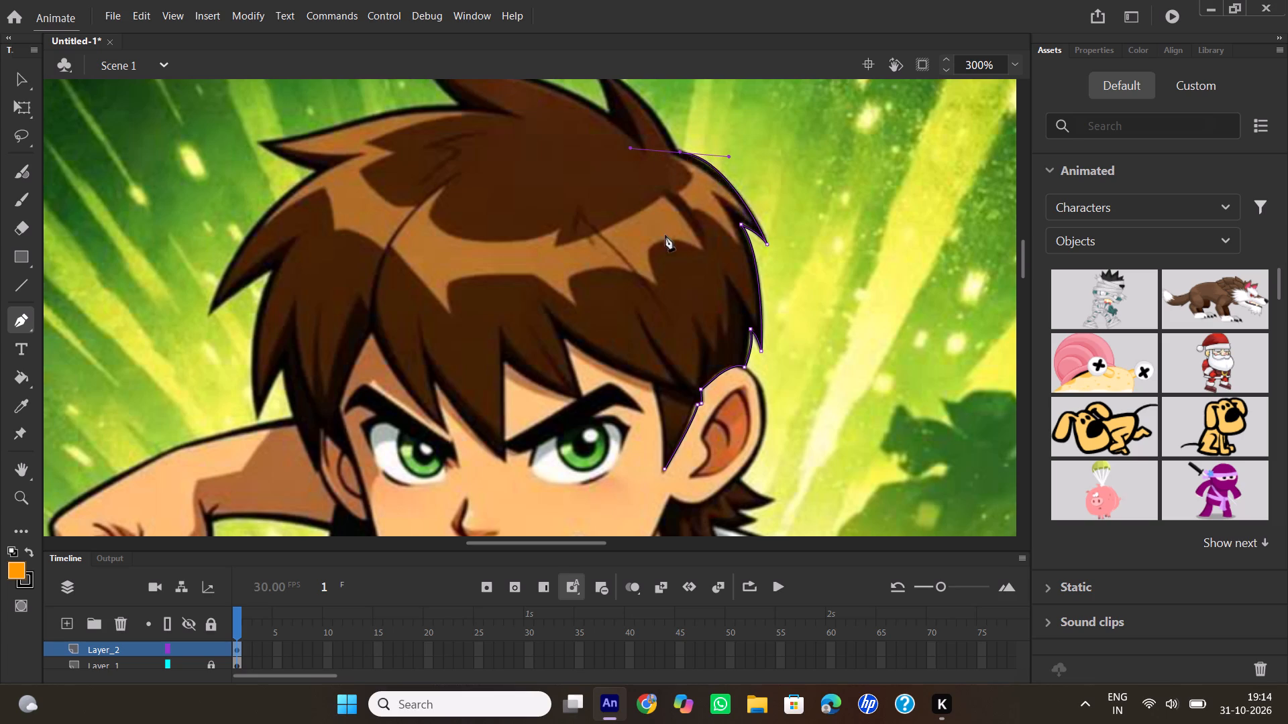
Trace the rear crown spike with curved segments, up to its tip and down into the notch beside the large top tuft.
{"action": "scroll", "coordinate": [665, 235], "scroll_direction": "up", "scroll_amount": 2}
{"action": "scroll", "coordinate": [597, 333], "scroll_direction": "down", "scroll_amount": 1}
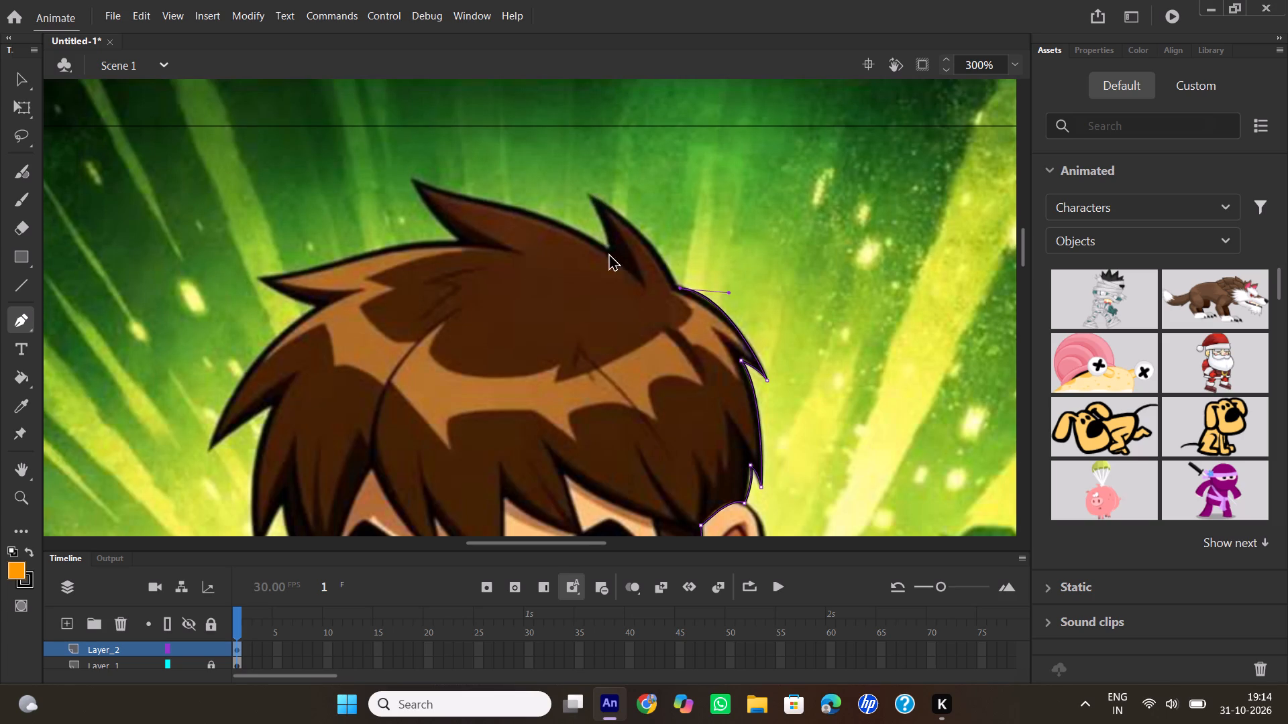
{"action": "left_click_drag", "start_coordinate": [591, 194], "coordinate": [582, 187]}
{"action": "left_click_drag", "start_coordinate": [582, 187], "coordinate": [550, 180]}
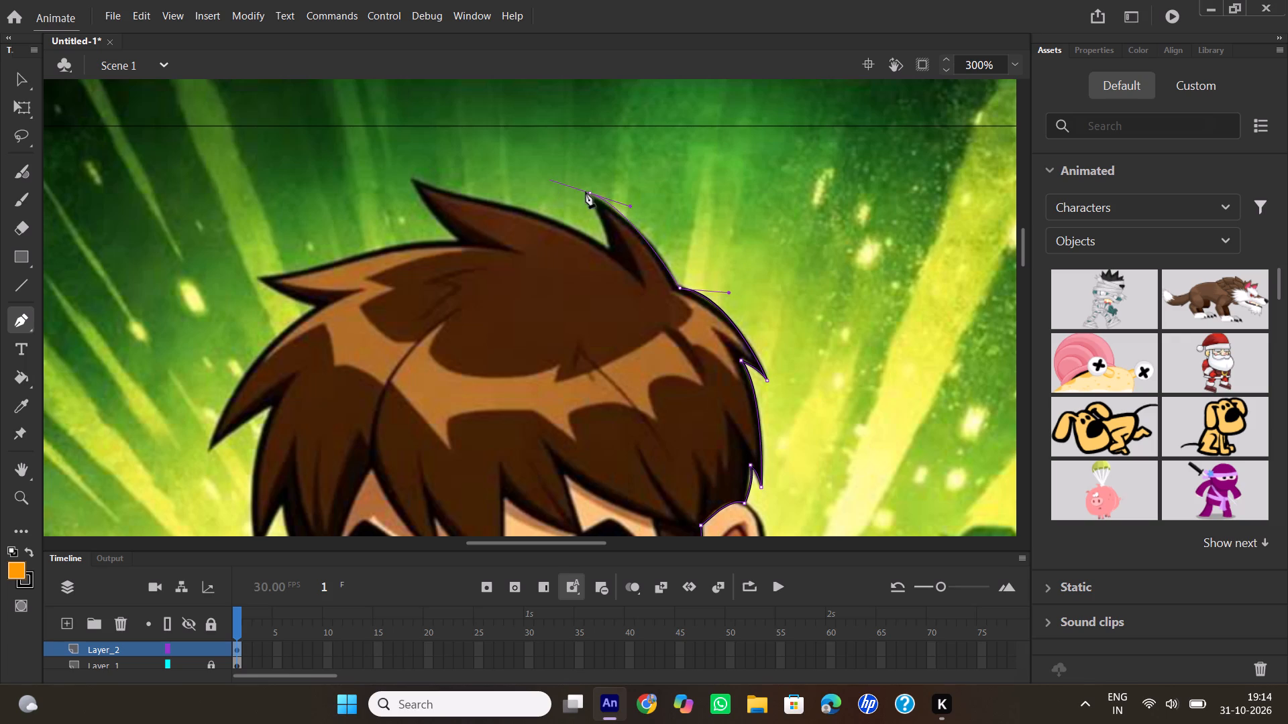
{"action": "left_click", "coordinate": [592, 192]}
{"action": "left_click_drag", "start_coordinate": [610, 249], "coordinate": [611, 267]}
{"action": "left_click", "coordinate": [608, 250]}
Trace the large top tuft along its upper edge to the tip and back down to the notch at its base.
{"action": "left_click_drag", "start_coordinate": [498, 204], "coordinate": [486, 204]}
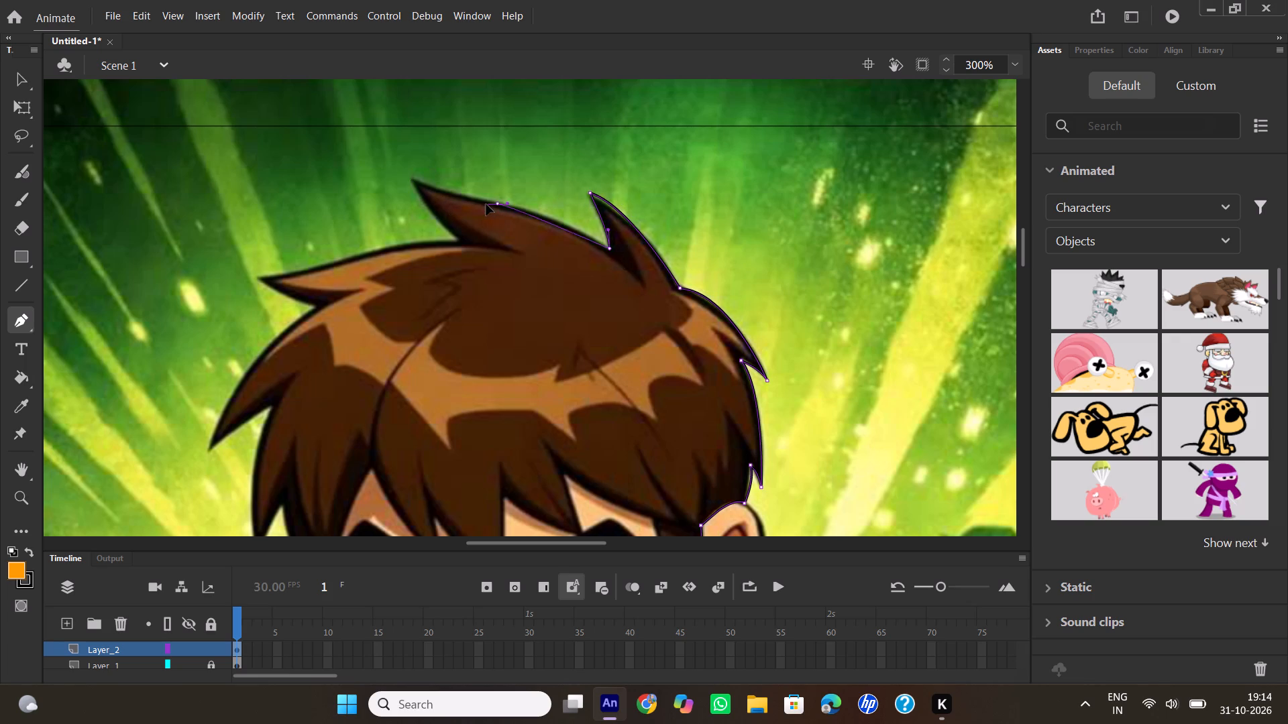
{"action": "left_click_drag", "start_coordinate": [486, 204], "coordinate": [476, 207]}
{"action": "left_click", "coordinate": [498, 207]}
{"action": "left_click_drag", "start_coordinate": [413, 179], "coordinate": [404, 169]}
{"action": "left_click", "coordinate": [413, 179]}
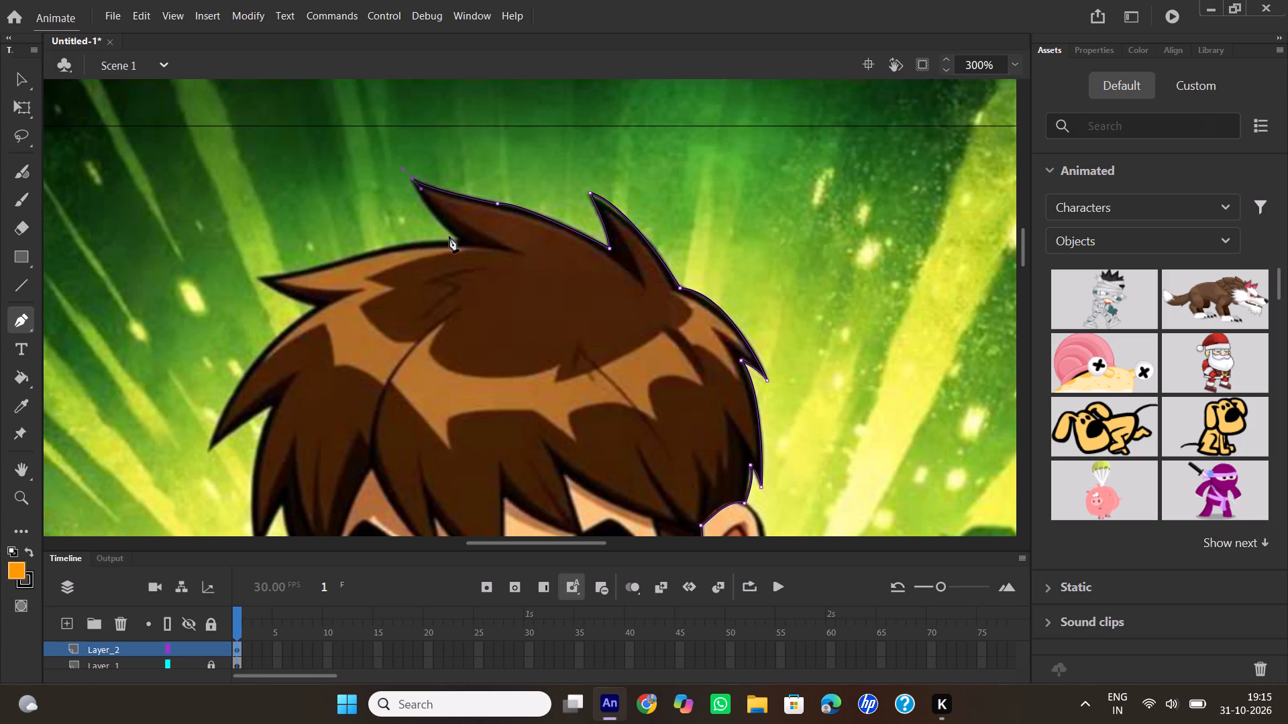
{"action": "left_click_drag", "start_coordinate": [460, 241], "coordinate": [484, 250]}
{"action": "left_click", "coordinate": [460, 241]}
Trace the sideways-pointing tuft below the top tuft, along its upper edge, around its tip and back to its underside notch.
{"action": "left_click_drag", "start_coordinate": [334, 265], "coordinate": [309, 279]}
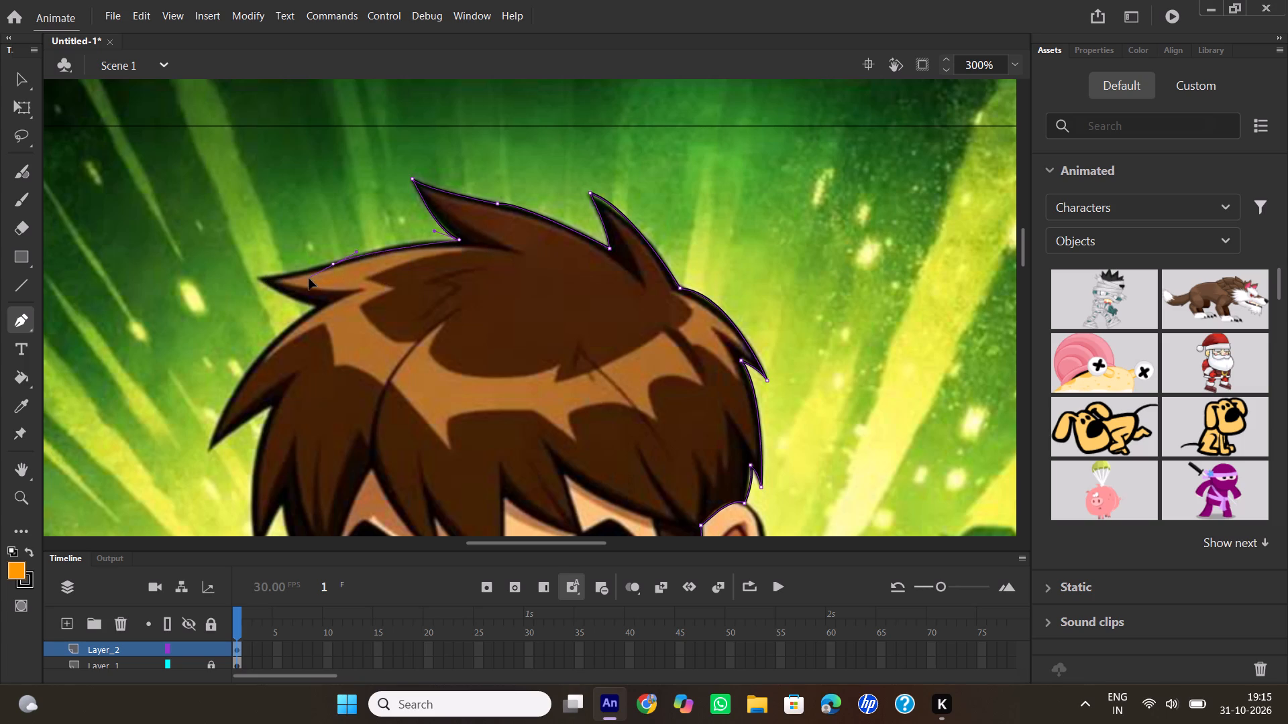
{"action": "left_click_drag", "start_coordinate": [309, 279], "coordinate": [307, 280]}
{"action": "left_click", "coordinate": [331, 265]}
{"action": "left_click_drag", "start_coordinate": [260, 278], "coordinate": [246, 278]}
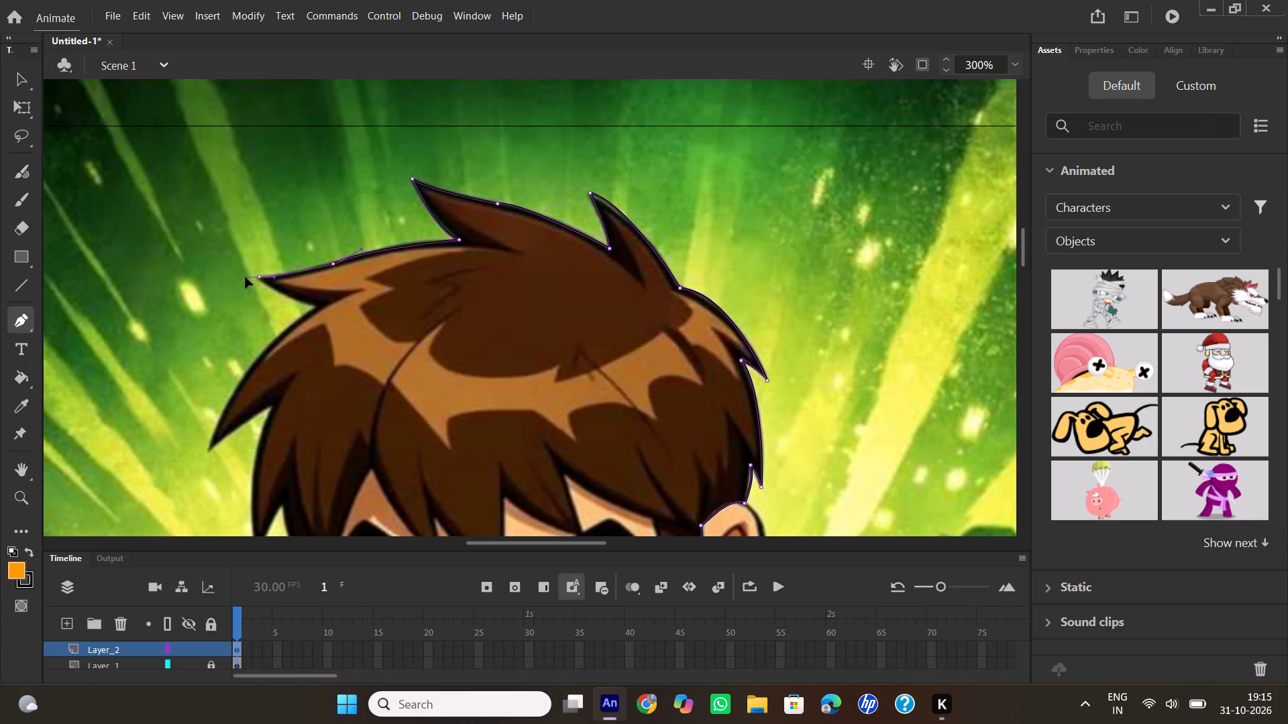
{"action": "left_click_drag", "start_coordinate": [246, 278], "coordinate": [246, 277]}
{"action": "left_click", "coordinate": [259, 278]}
{"action": "left_click_drag", "start_coordinate": [320, 308], "coordinate": [345, 304]}
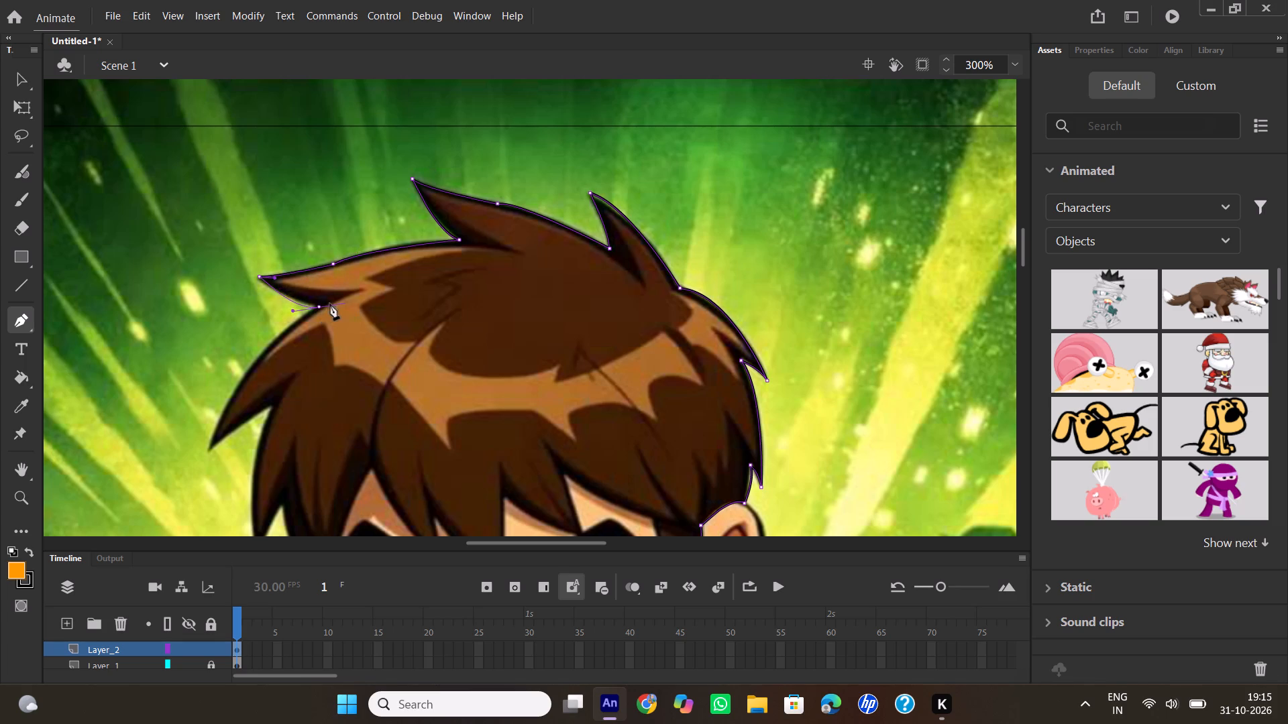
{"action": "left_click", "coordinate": [320, 308]}
Trace the long curved side lock from the sideways tuft's notch down to its tip and back up to the next notch.
{"action": "scroll", "coordinate": [380, 335], "scroll_direction": "down", "scroll_amount": 1}
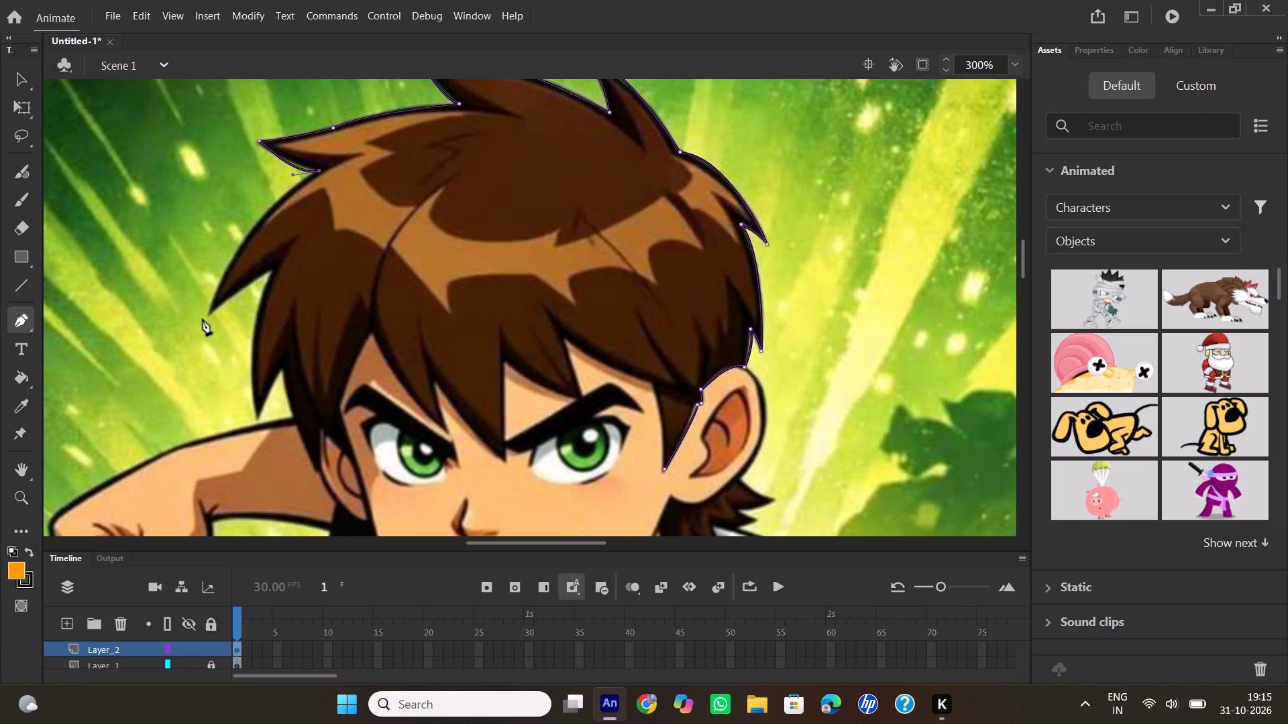
{"action": "left_click_drag", "start_coordinate": [211, 312], "coordinate": [189, 347]}
{"action": "left_click_drag", "start_coordinate": [189, 347], "coordinate": [205, 373]}
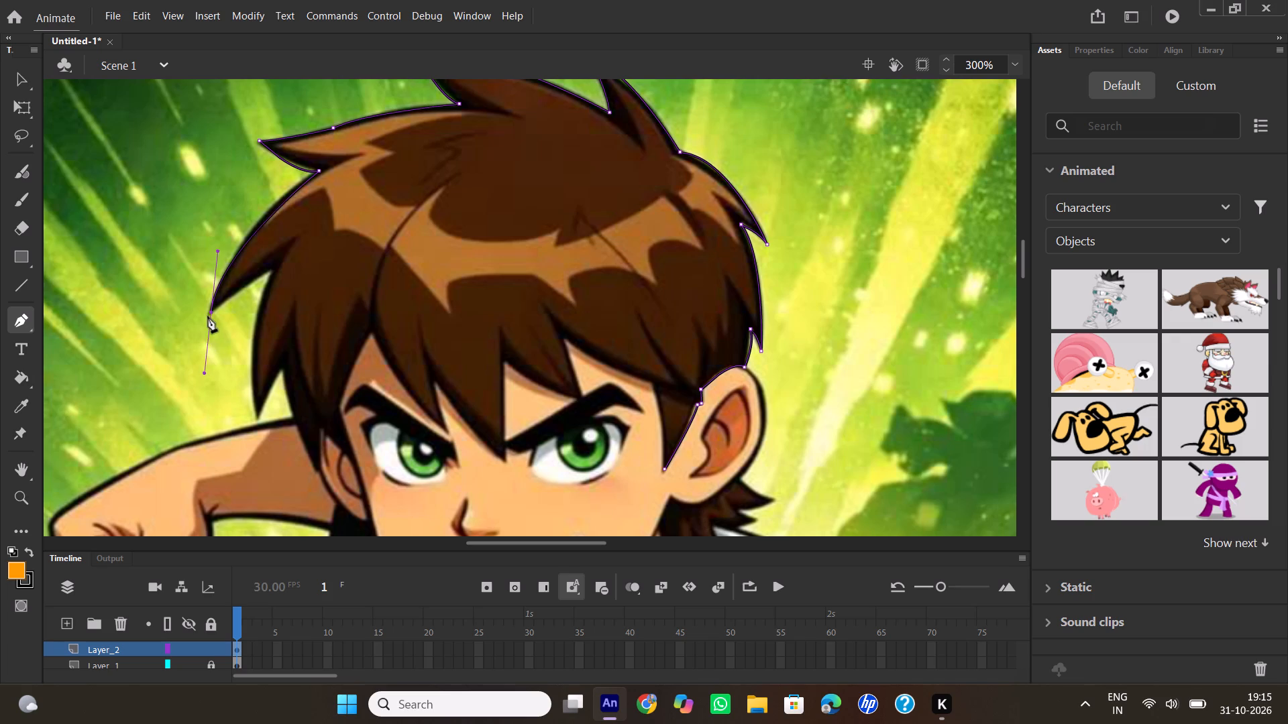
{"action": "left_click", "coordinate": [212, 313]}
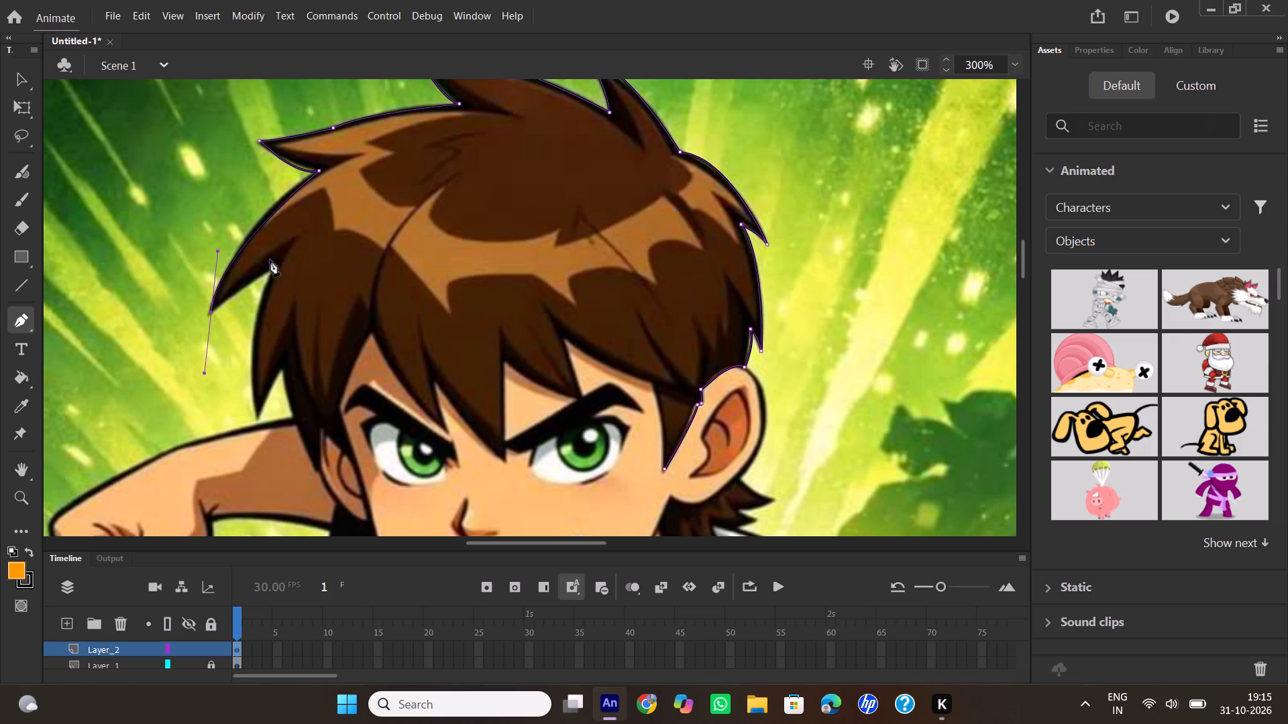
{"action": "left_click", "coordinate": [274, 274]}
Trace the lower side lock beside the far ear, down to its tip above the raised arm and up to its inner notch.
{"action": "left_click_drag", "start_coordinate": [258, 412], "coordinate": [263, 429]}
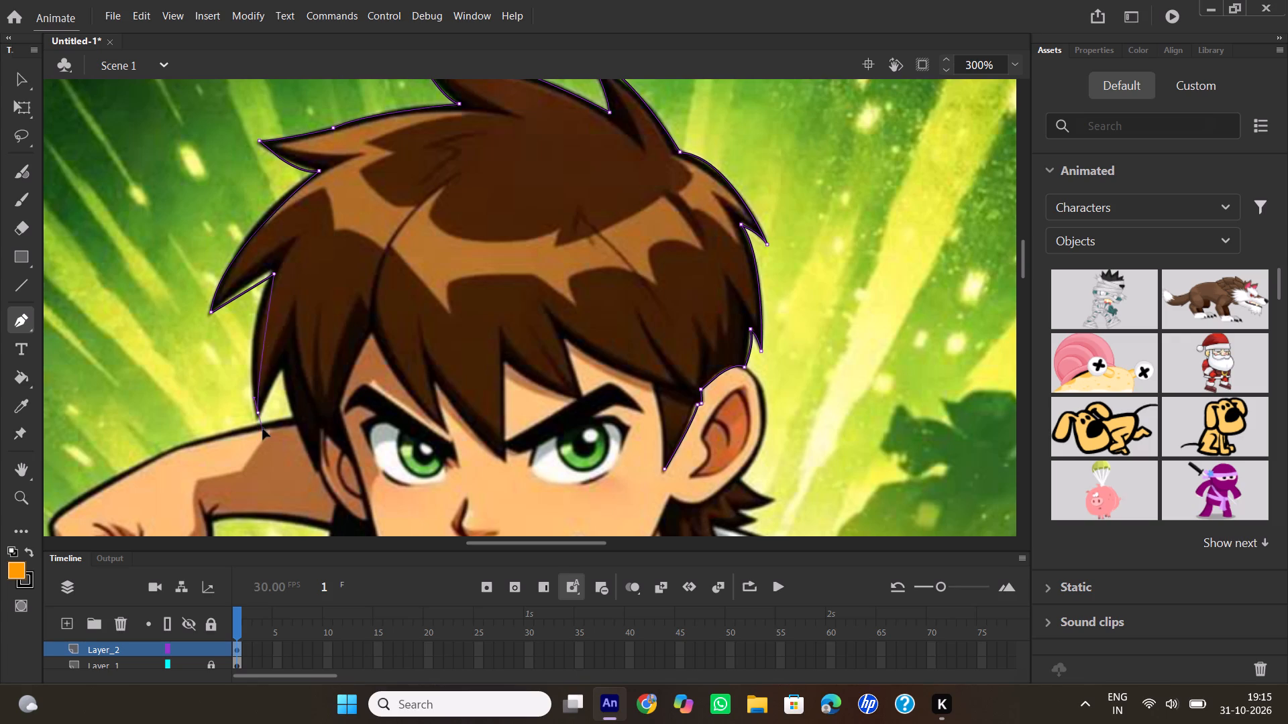
{"action": "left_click_drag", "start_coordinate": [263, 429], "coordinate": [274, 468]}
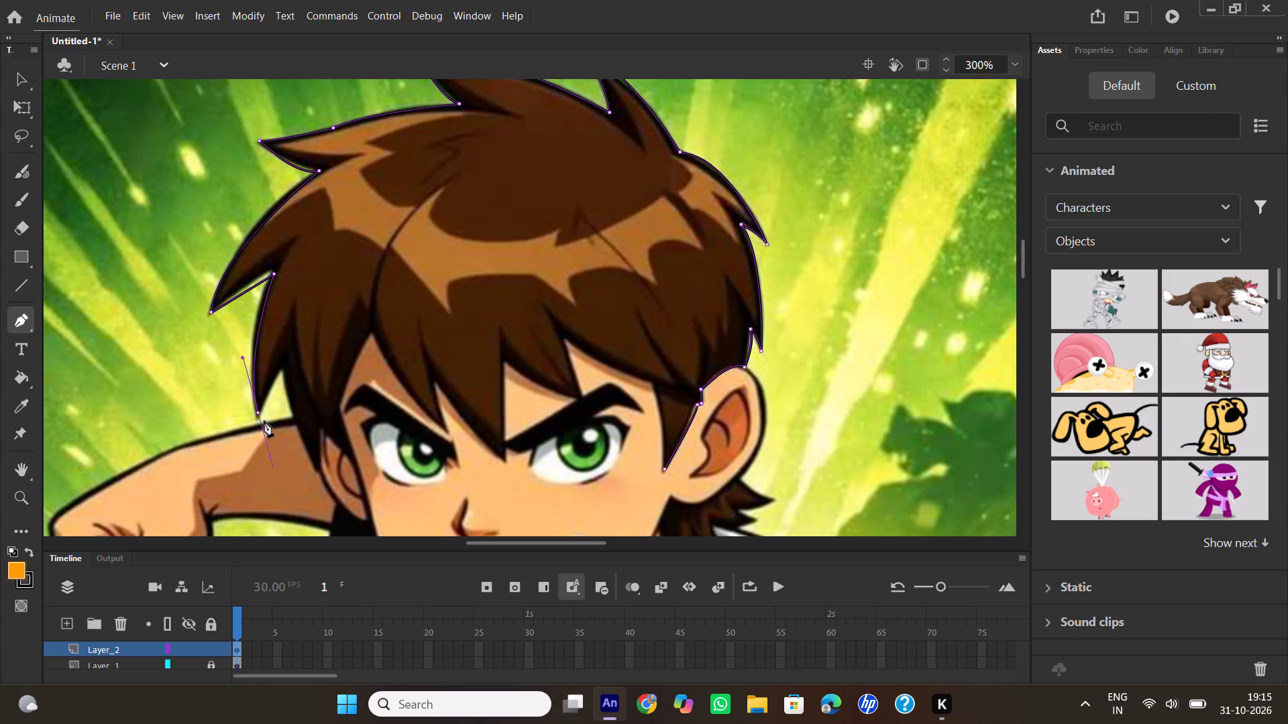
{"action": "left_click", "coordinate": [256, 414]}
{"action": "left_click_drag", "start_coordinate": [282, 366], "coordinate": [292, 345]}
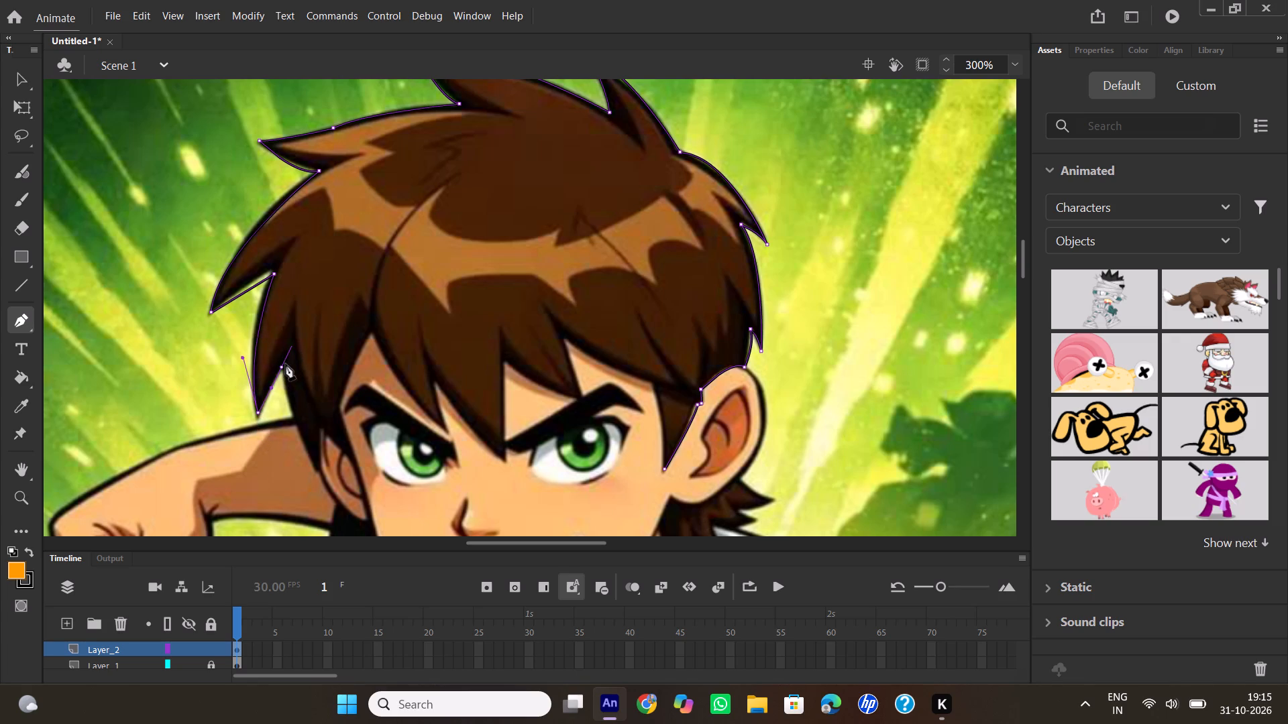
{"action": "left_click", "coordinate": [282, 365]}
Trace the outer sideburn lock down to its tip beside the far ear and up to the small notch inside it.
{"action": "left_click_drag", "start_coordinate": [319, 471], "coordinate": [332, 478]}
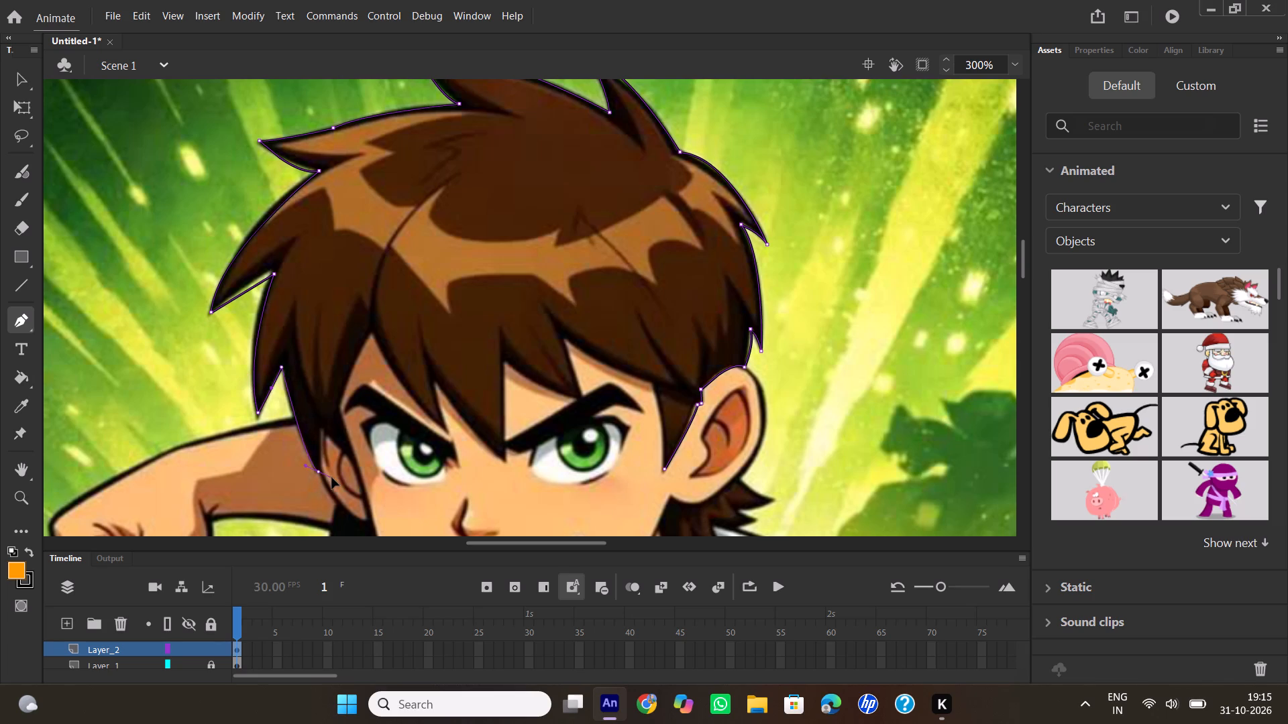
{"action": "left_click_drag", "start_coordinate": [332, 478], "coordinate": [337, 480]}
{"action": "left_click", "coordinate": [320, 473]}
{"action": "left_click_drag", "start_coordinate": [325, 434], "coordinate": [331, 420]}
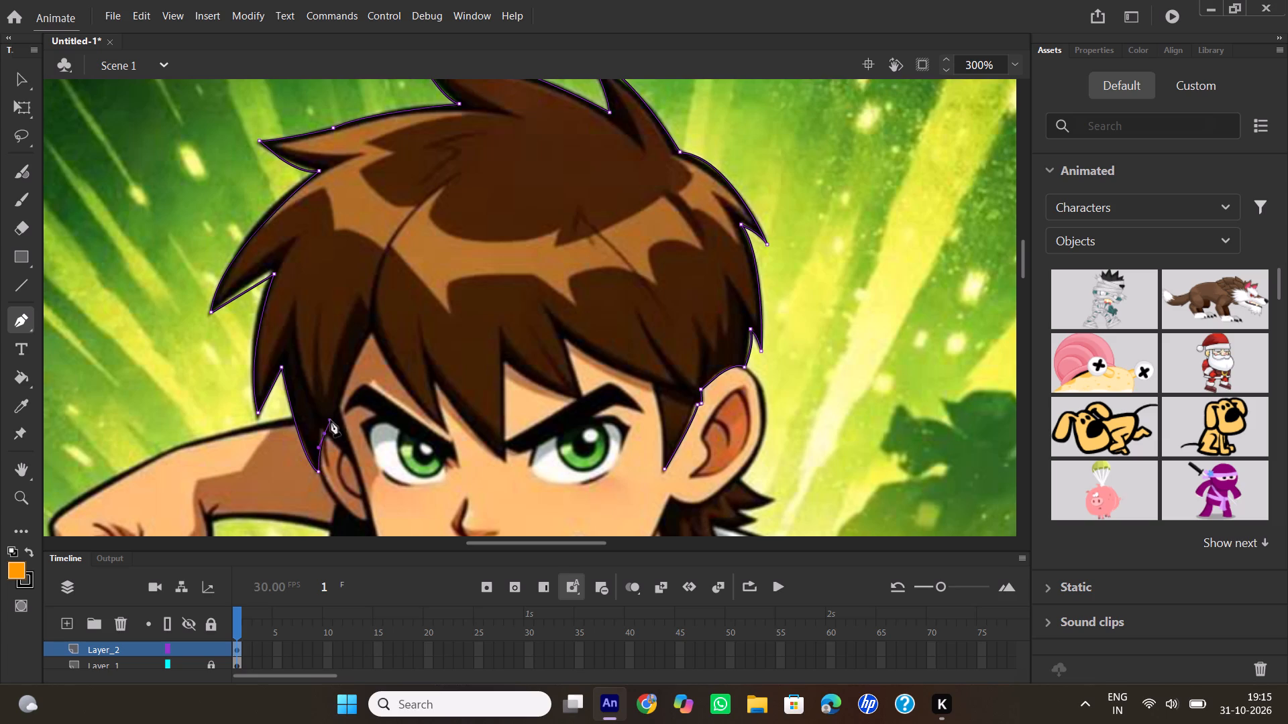
{"action": "left_click", "coordinate": [325, 432]}
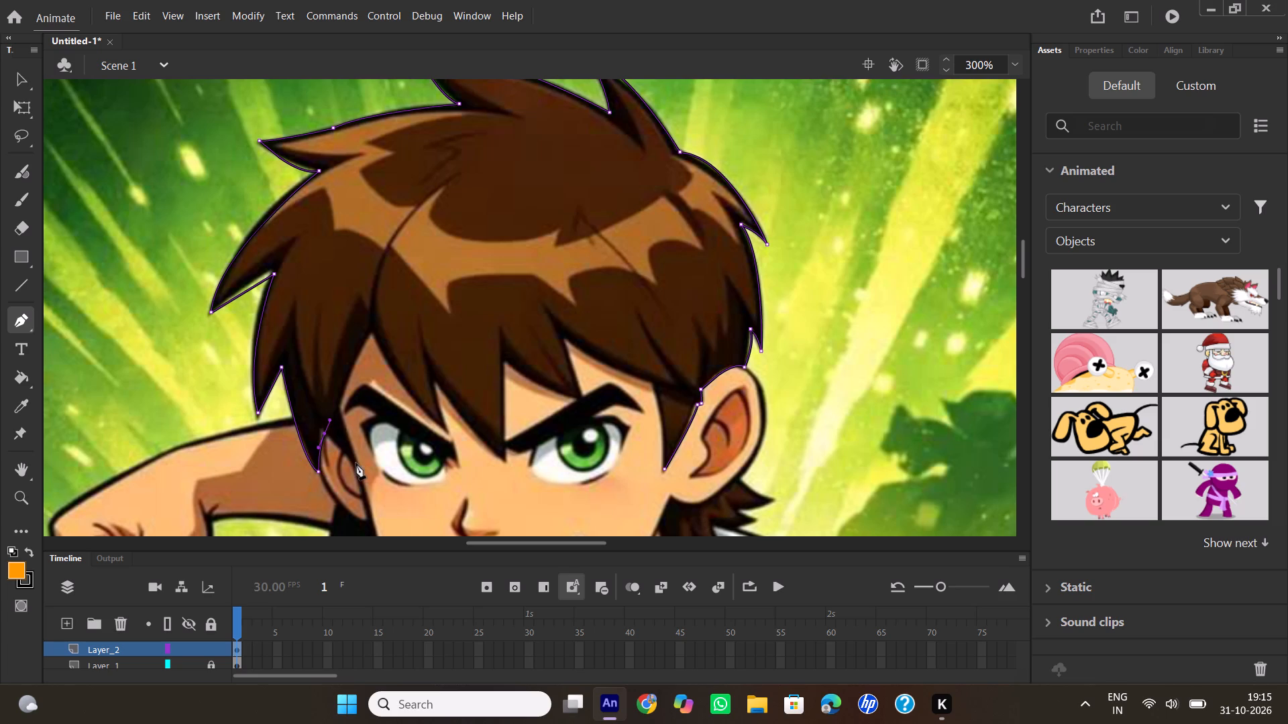
Trace the inner sideburn spike over the far ear to its tip, then up the temple edge to the forehead hairline's peak.
{"action": "left_click", "coordinate": [356, 463]}
{"action": "left_click_drag", "start_coordinate": [337, 410], "coordinate": [321, 383]}
{"action": "left_click", "coordinate": [338, 412]}
{"action": "left_click_drag", "start_coordinate": [372, 332], "coordinate": [373, 332]}
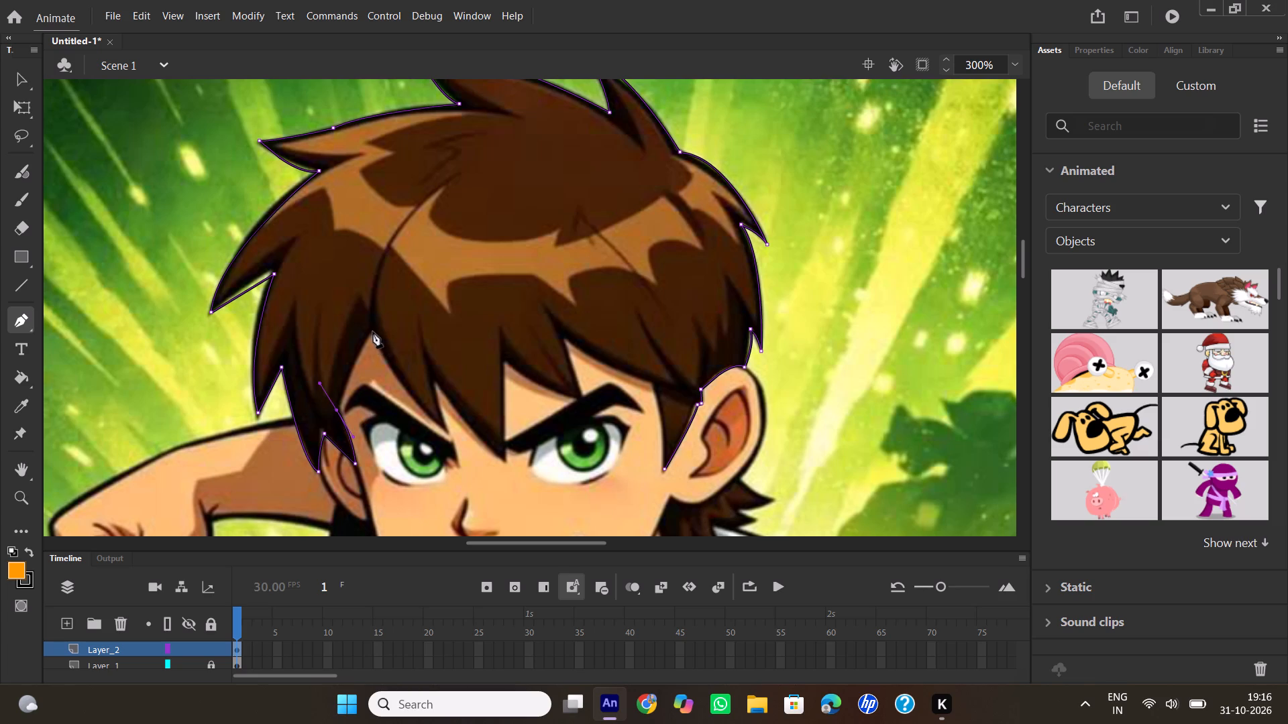
{"action": "left_click_drag", "start_coordinate": [373, 332], "coordinate": [388, 328]}
{"action": "left_click", "coordinate": [374, 333]}
Trace the first fringe spike from the temple peak down to its tip above the far eye and up to its notch.
{"action": "left_click_drag", "start_coordinate": [445, 429], "coordinate": [482, 452]}
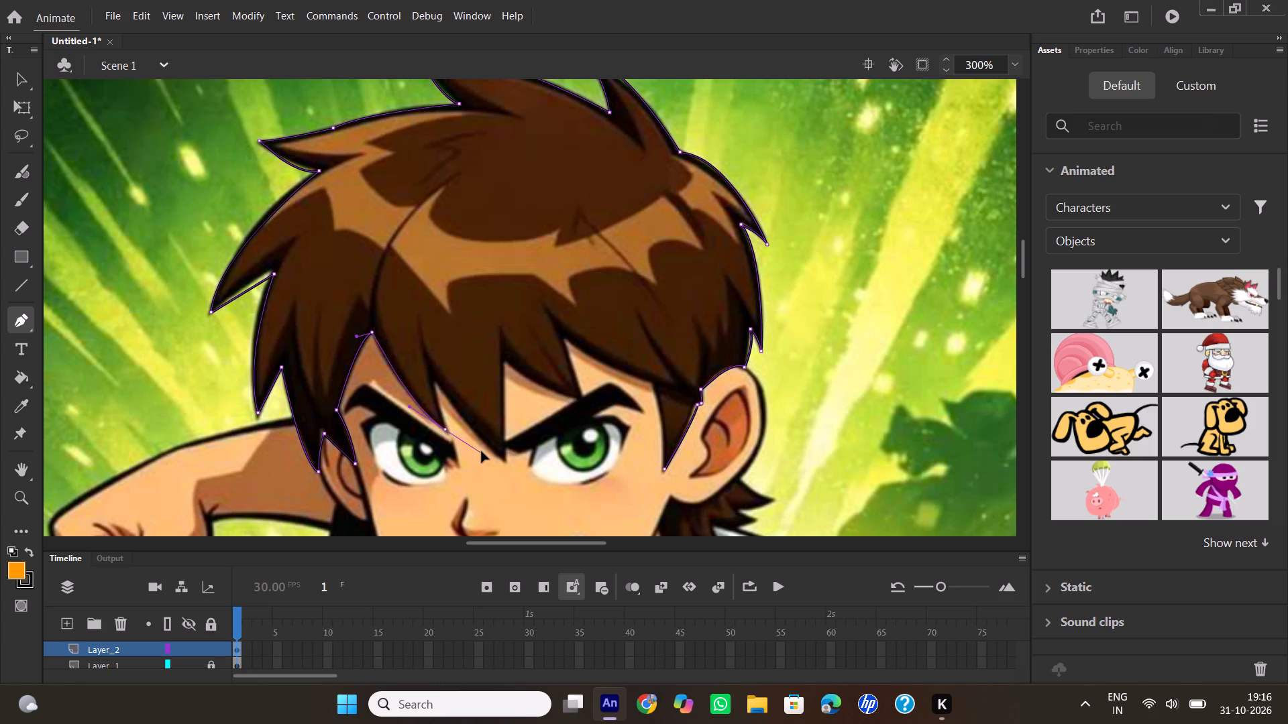
{"action": "left_click_drag", "start_coordinate": [482, 452], "coordinate": [484, 452]}
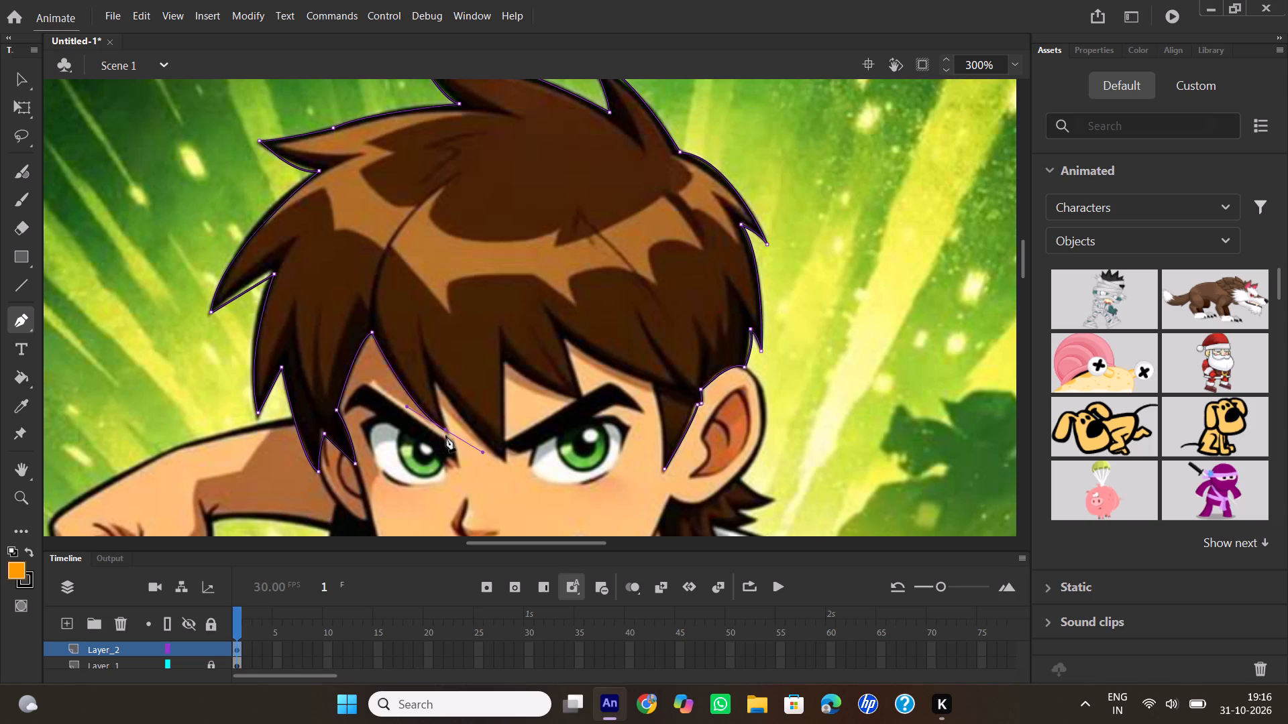
{"action": "left_click", "coordinate": [446, 430]}
{"action": "left_click_drag", "start_coordinate": [435, 380], "coordinate": [433, 370]}
{"action": "left_click_drag", "start_coordinate": [433, 370], "coordinate": [437, 360]}
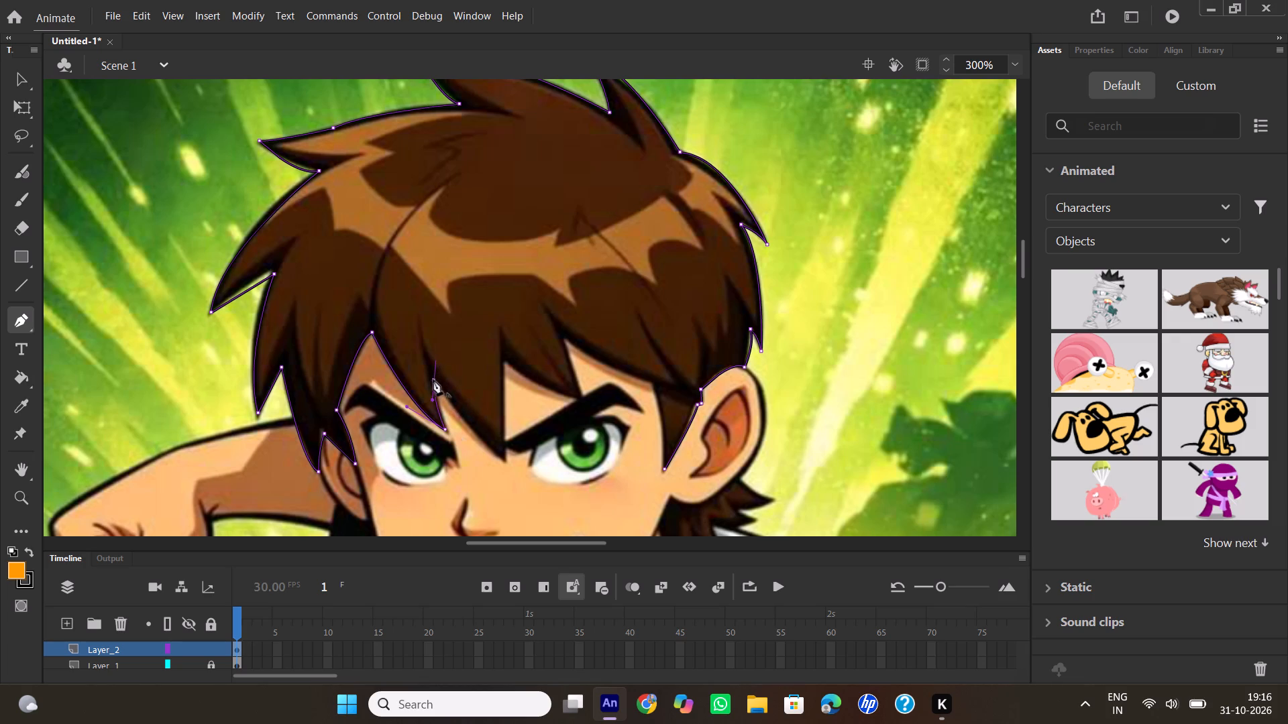
{"action": "left_click", "coordinate": [433, 380]}
Trace the long central fringe spike down to its tip between the eyebrows and straight up to its upper notch.
{"action": "left_click_drag", "start_coordinate": [505, 459], "coordinate": [523, 460]}
{"action": "left_click_drag", "start_coordinate": [523, 460], "coordinate": [543, 465]}
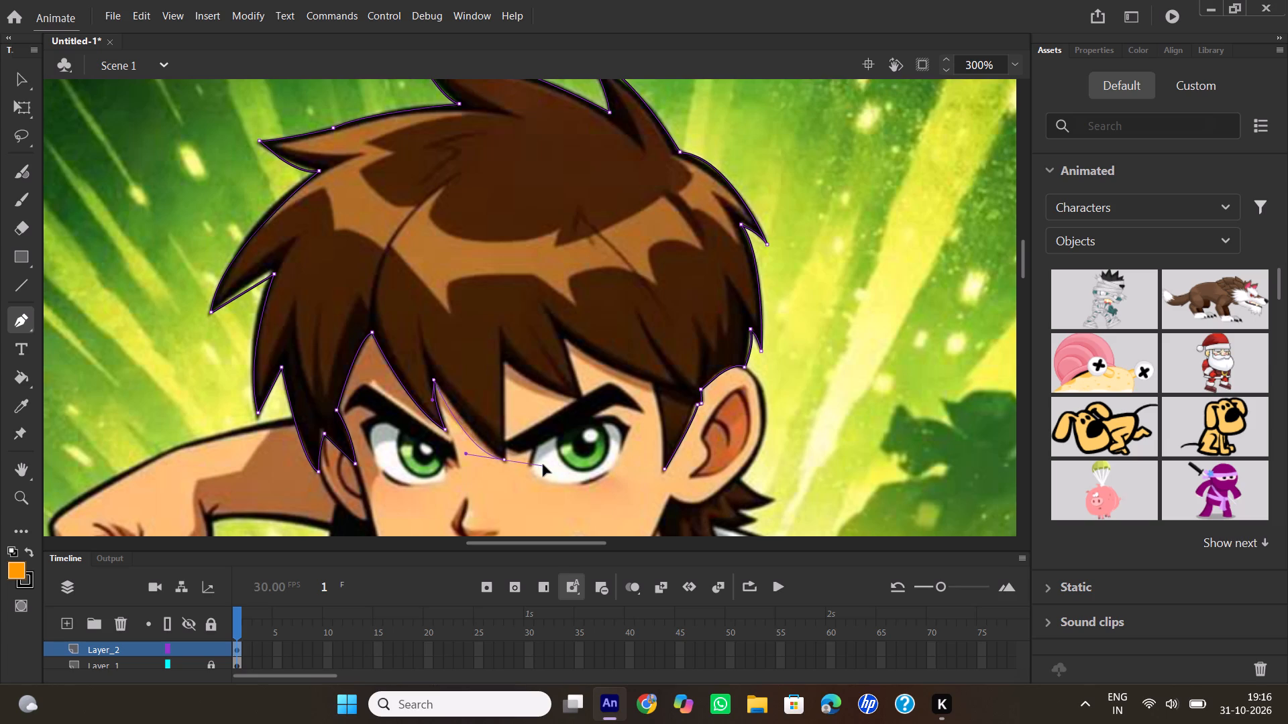
{"action": "left_click_drag", "start_coordinate": [543, 465], "coordinate": [533, 475]}
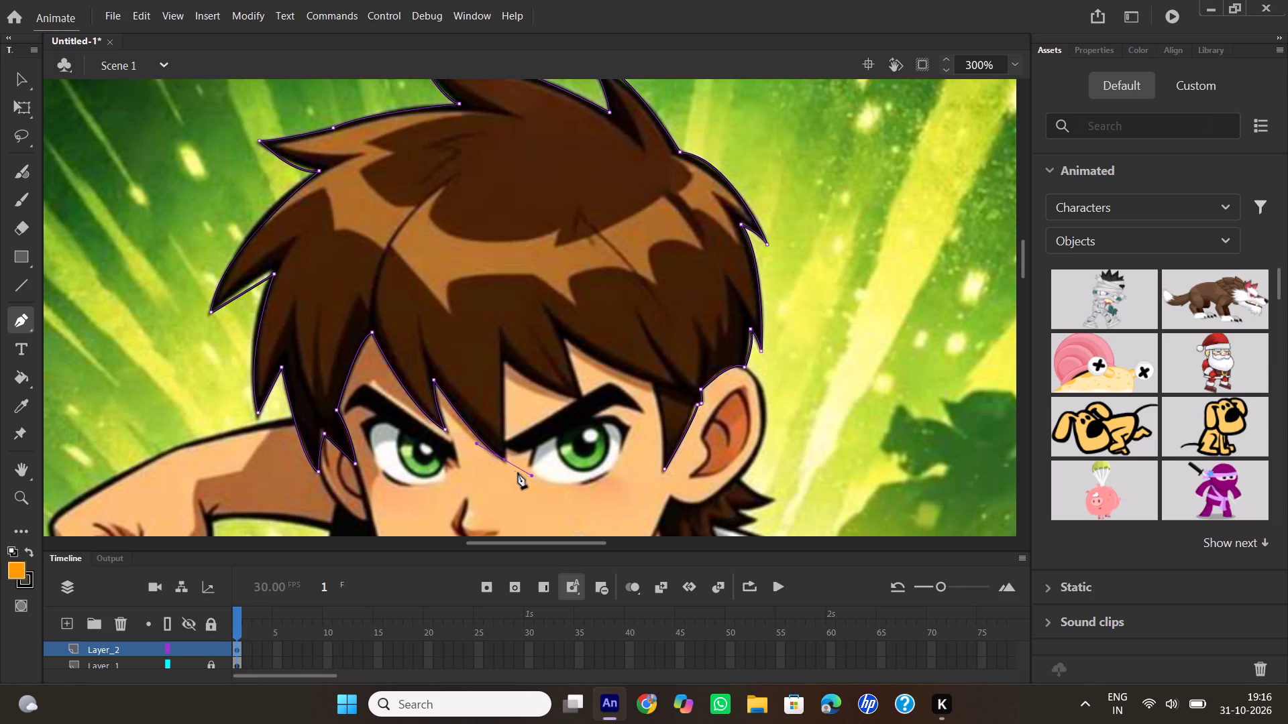
{"action": "left_click", "coordinate": [505, 462]}
{"action": "left_click_drag", "start_coordinate": [505, 357], "coordinate": [506, 349]}
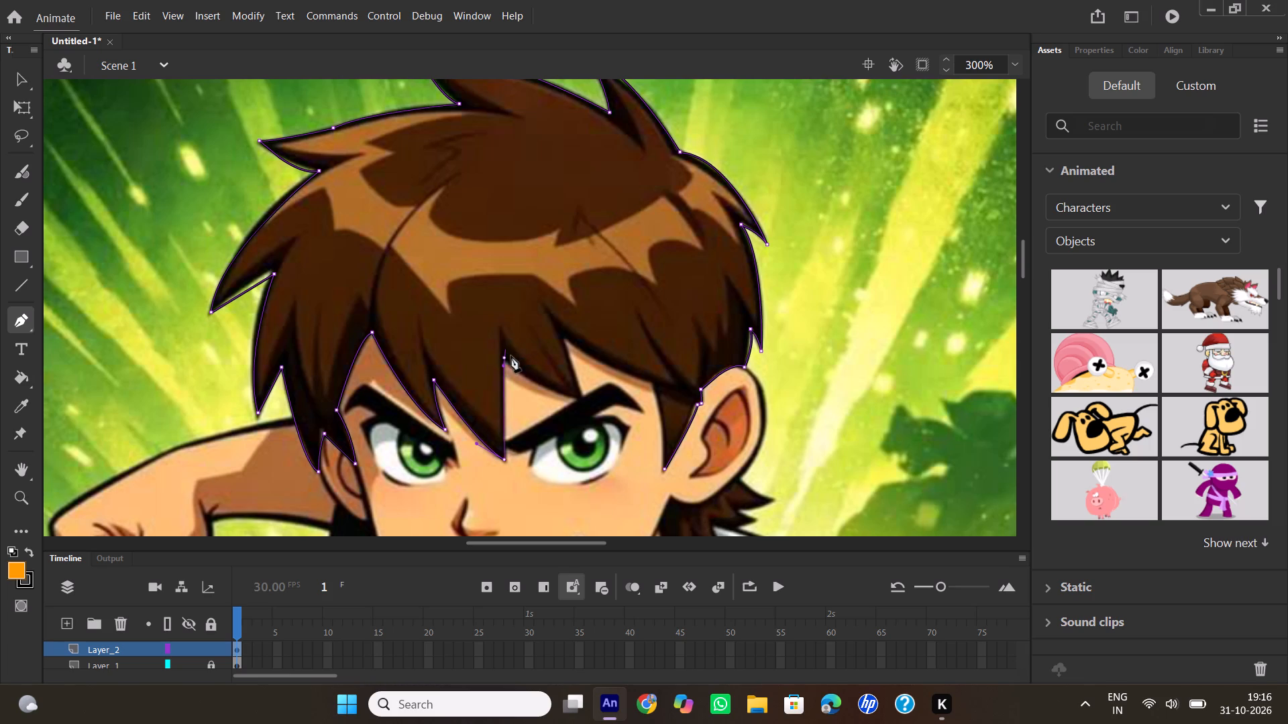
{"action": "left_click", "coordinate": [506, 357]}
Trace the short fringe spike down to its tip on the near eyebrow and back up to the next hairline notch.
{"action": "left_click_drag", "start_coordinate": [580, 398], "coordinate": [592, 398]}
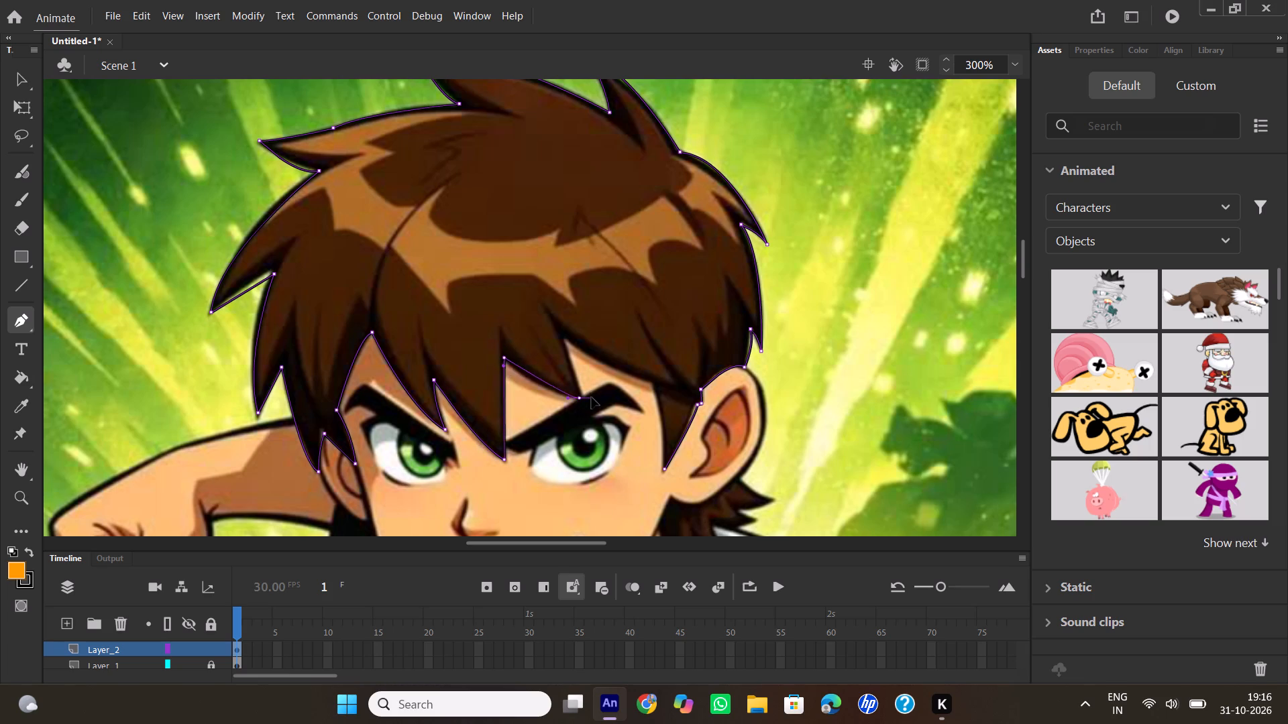
{"action": "left_click_drag", "start_coordinate": [592, 398], "coordinate": [627, 407]}
{"action": "left_click", "coordinate": [581, 398]}
{"action": "left_click", "coordinate": [561, 333]}
Trace the remaining hairline to the near sideburn's inner corner and down to its tip, closing the hair outline at the starting anchor.
{"action": "left_click_drag", "start_coordinate": [652, 383], "coordinate": [694, 398]}
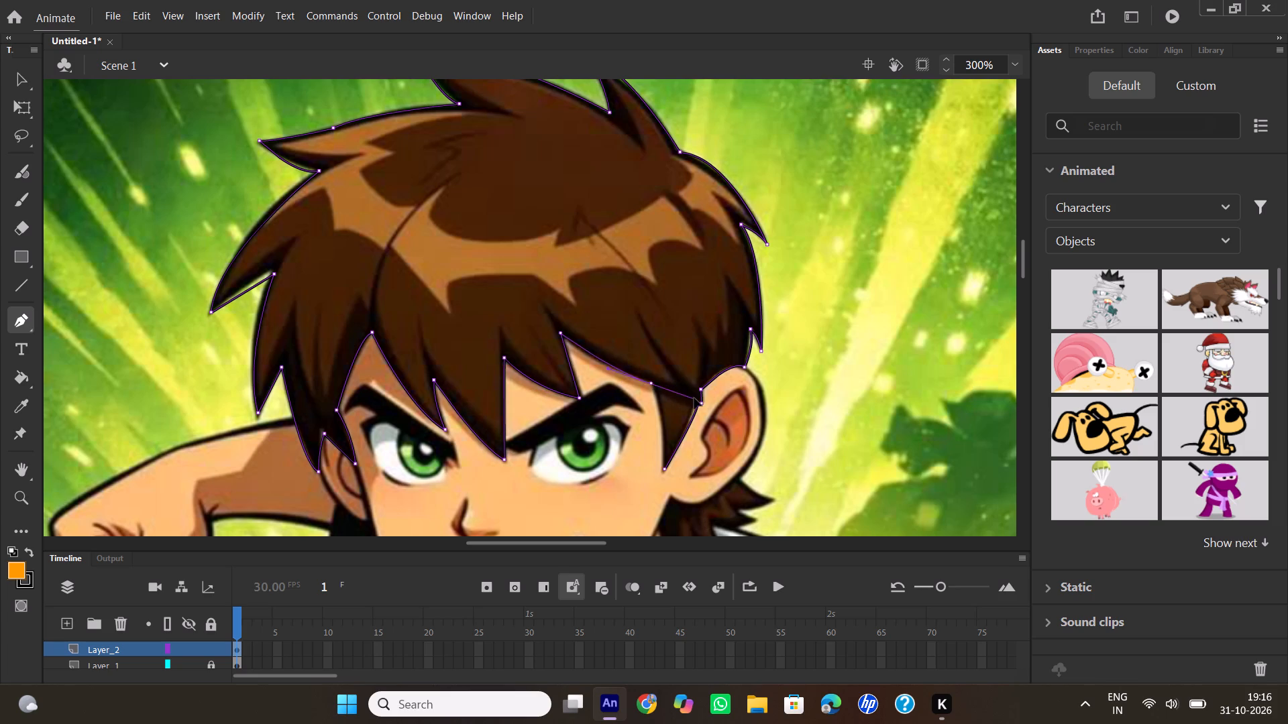
{"action": "left_click_drag", "start_coordinate": [694, 398], "coordinate": [701, 400]}
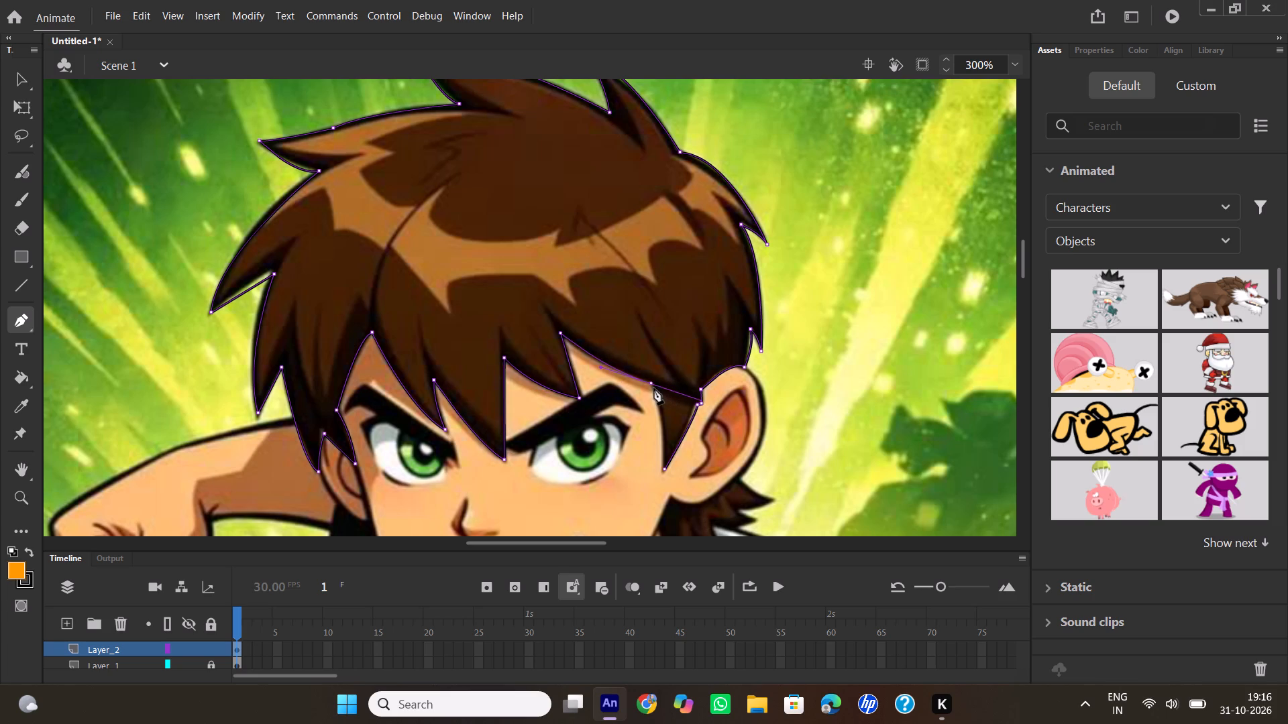
{"action": "left_click", "coordinate": [653, 385]}
{"action": "left_click_drag", "start_coordinate": [665, 470], "coordinate": [661, 484]}
{"action": "left_click_drag", "start_coordinate": [661, 484], "coordinate": [661, 485]}
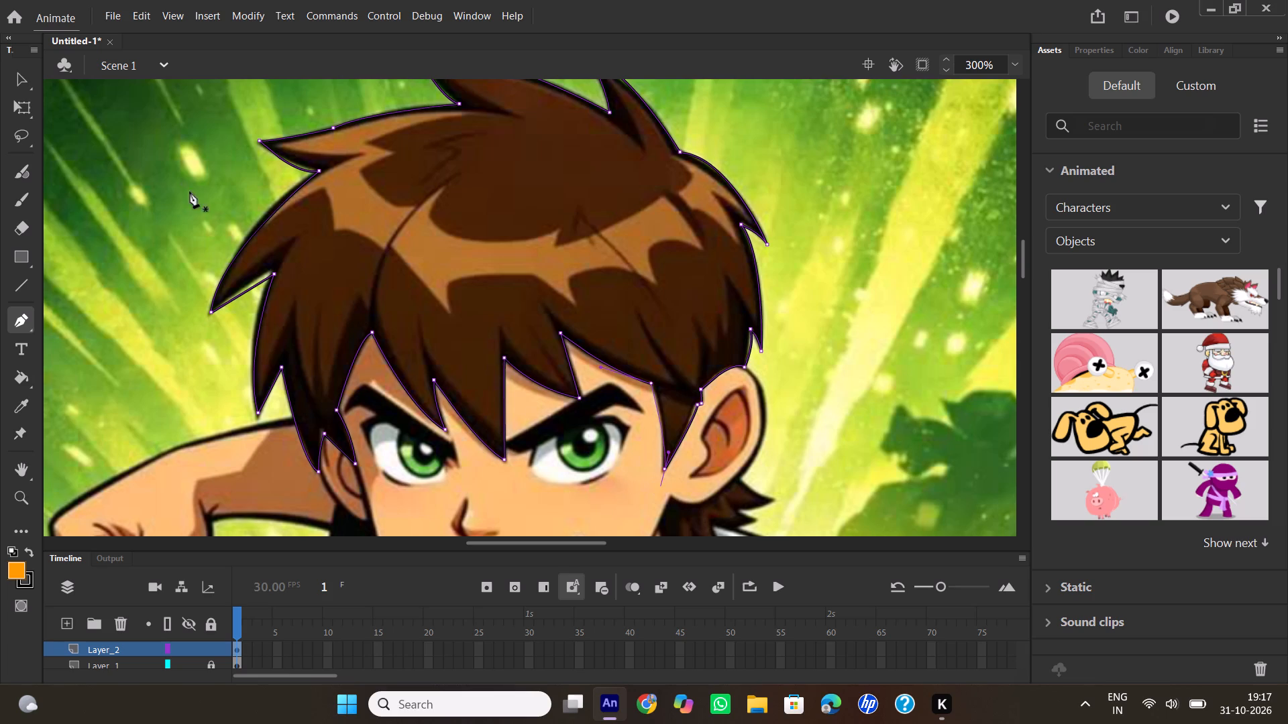
Bend the underside segment of the long curved side lock upward with the Selection tool to follow the reference edge.
{"action": "left_click", "coordinate": [25, 80]}
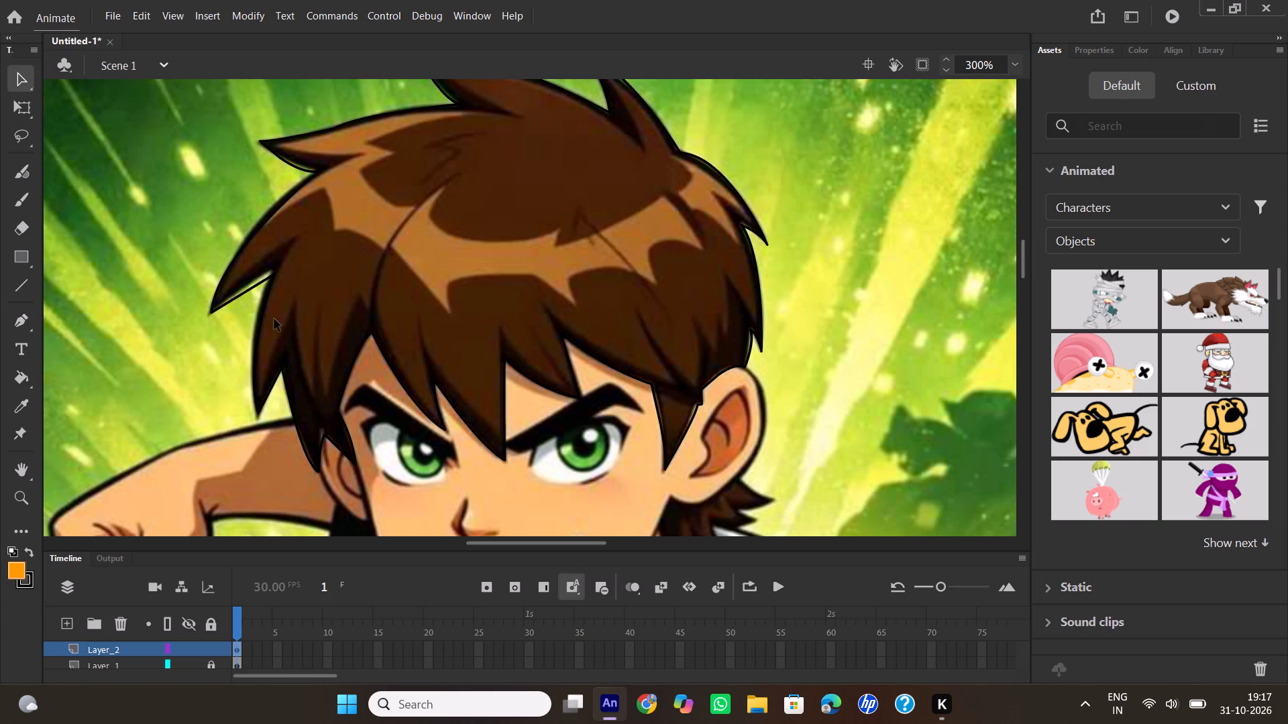
{"action": "left_click_drag", "start_coordinate": [252, 286], "coordinate": [257, 276]}
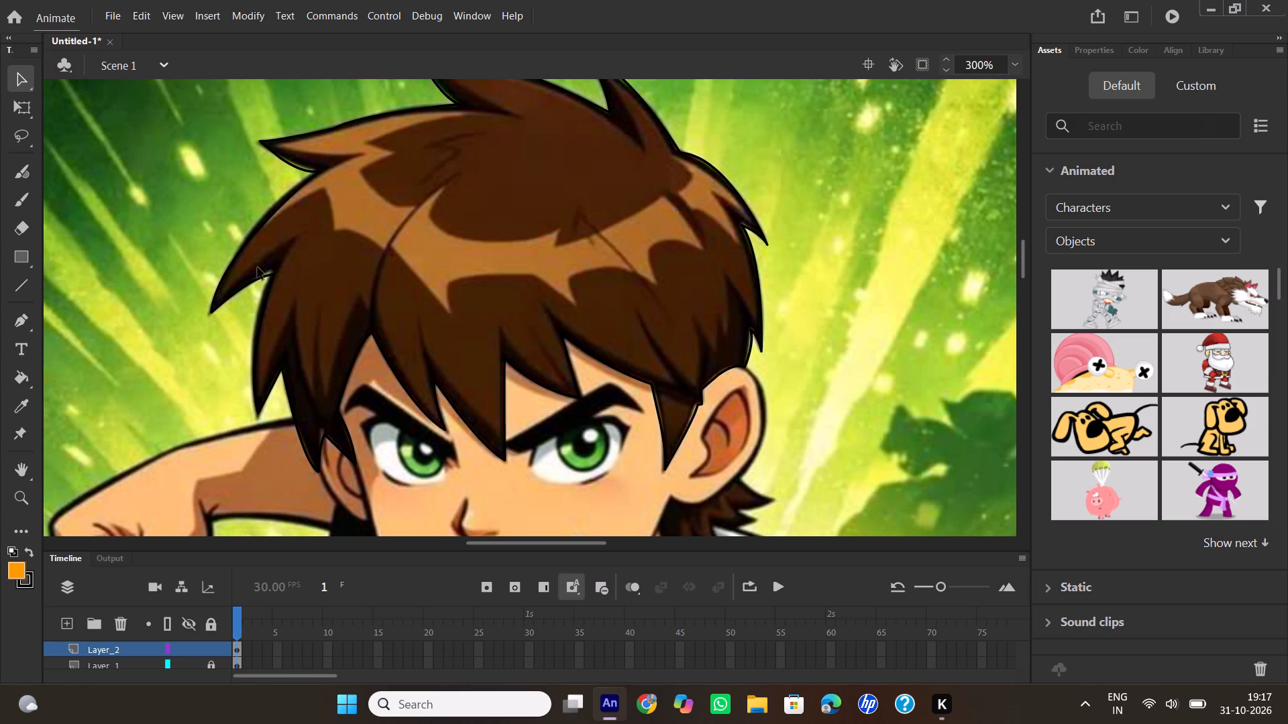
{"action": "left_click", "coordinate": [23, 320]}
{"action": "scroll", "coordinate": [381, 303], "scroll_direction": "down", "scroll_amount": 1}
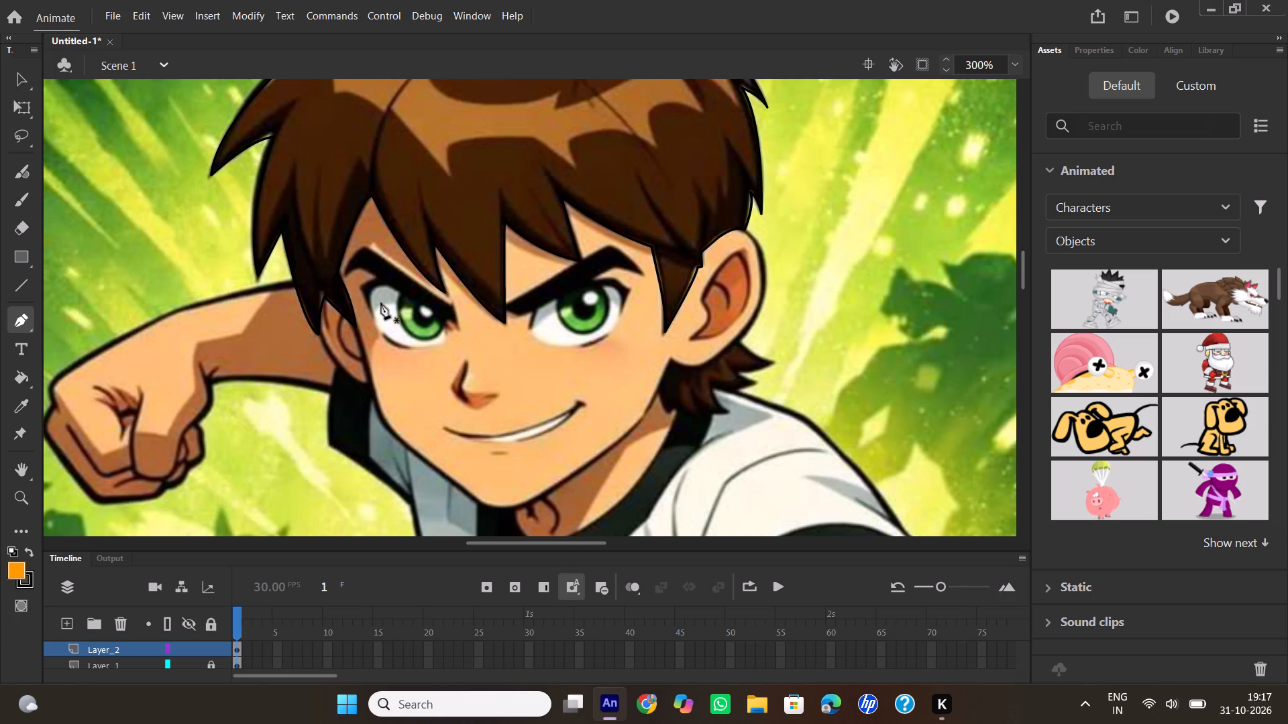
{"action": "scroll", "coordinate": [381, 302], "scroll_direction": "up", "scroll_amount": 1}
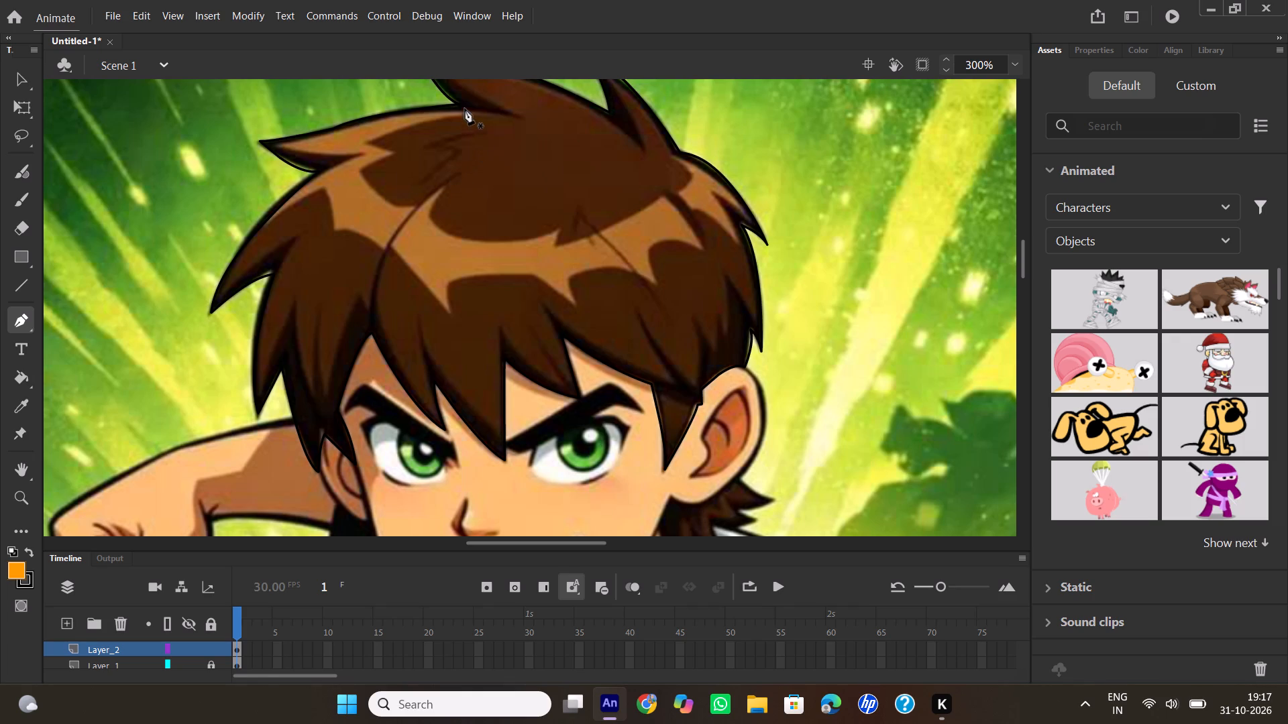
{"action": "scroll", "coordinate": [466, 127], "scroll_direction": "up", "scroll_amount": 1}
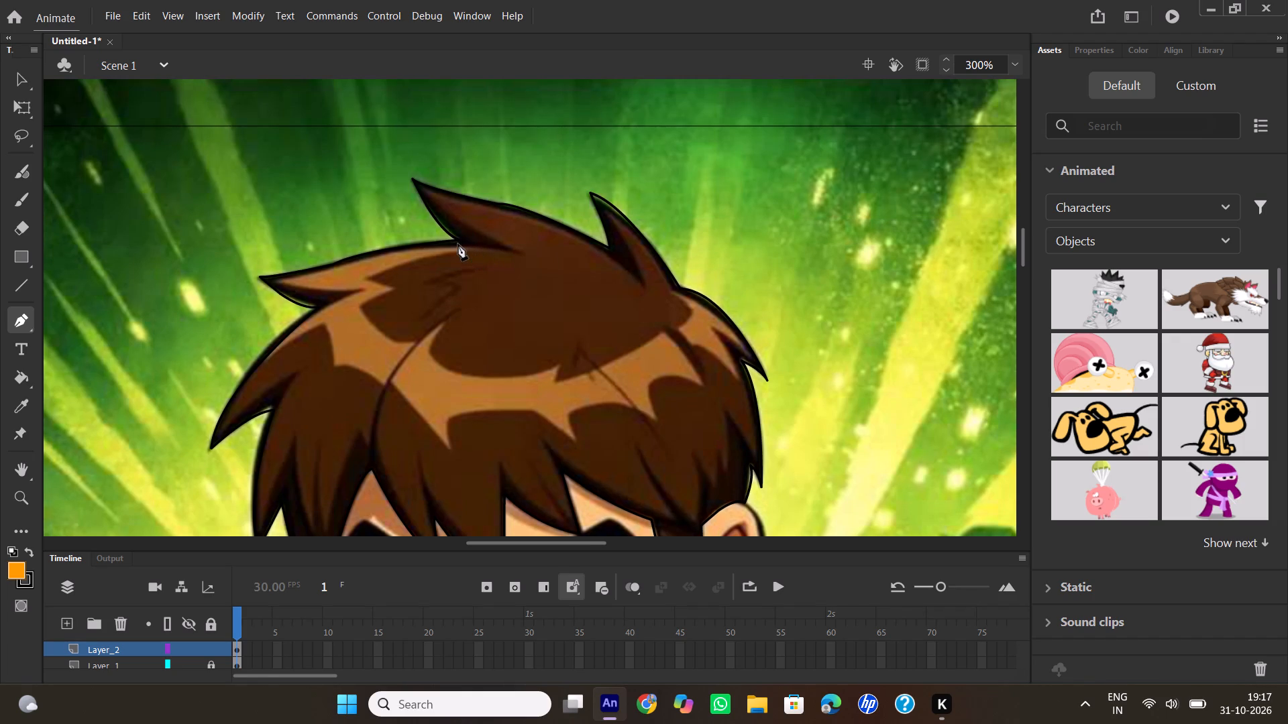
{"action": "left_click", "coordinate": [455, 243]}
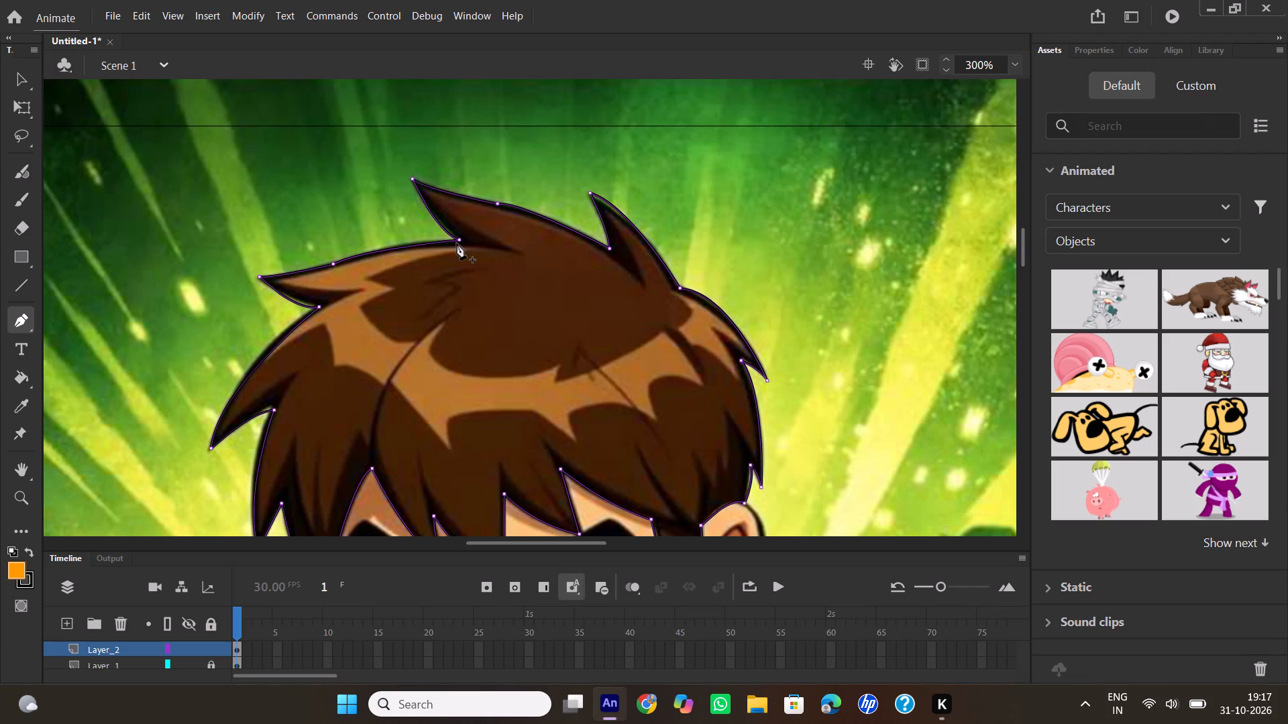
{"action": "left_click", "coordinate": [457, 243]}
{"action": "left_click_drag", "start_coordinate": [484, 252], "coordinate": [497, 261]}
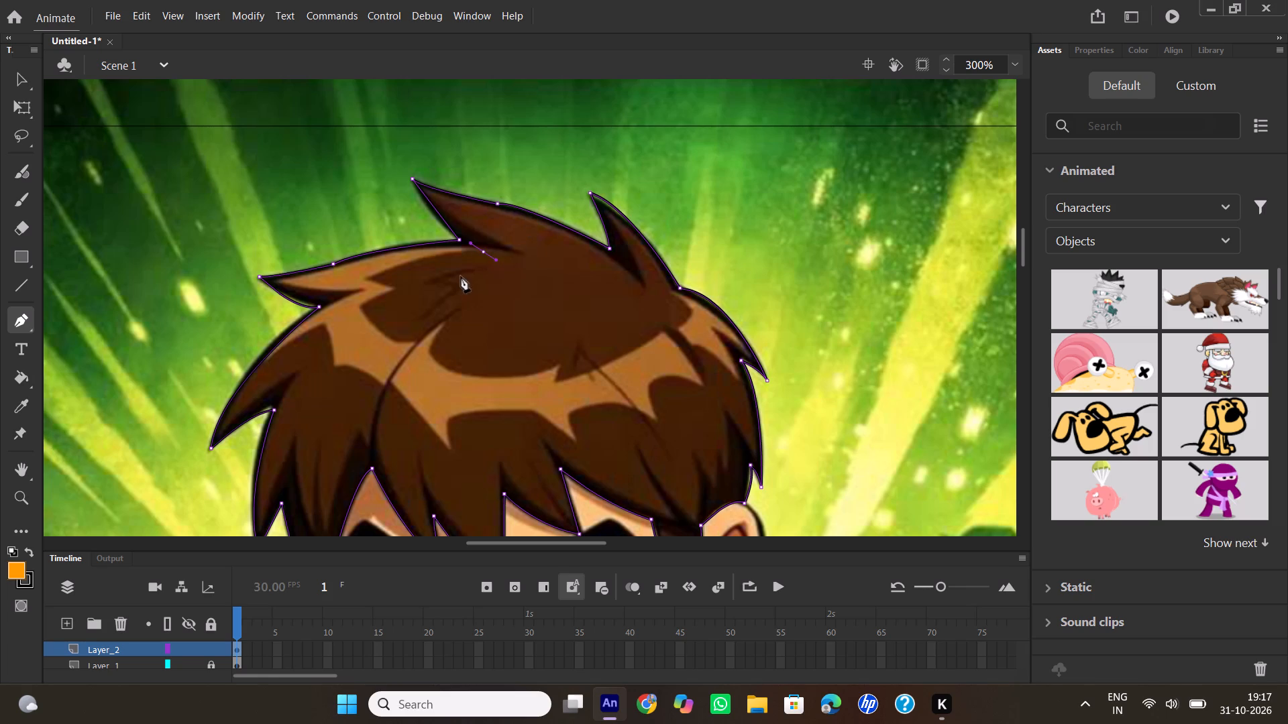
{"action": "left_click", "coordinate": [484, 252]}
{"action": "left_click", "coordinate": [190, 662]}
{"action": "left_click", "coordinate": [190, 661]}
Start a Pen path at the notch below the tall crown spike and trace the dark crown shadow's edge through its first two pointed tips.
{"action": "left_click", "coordinate": [26, 322]}
{"action": "left_click", "coordinate": [454, 240]}
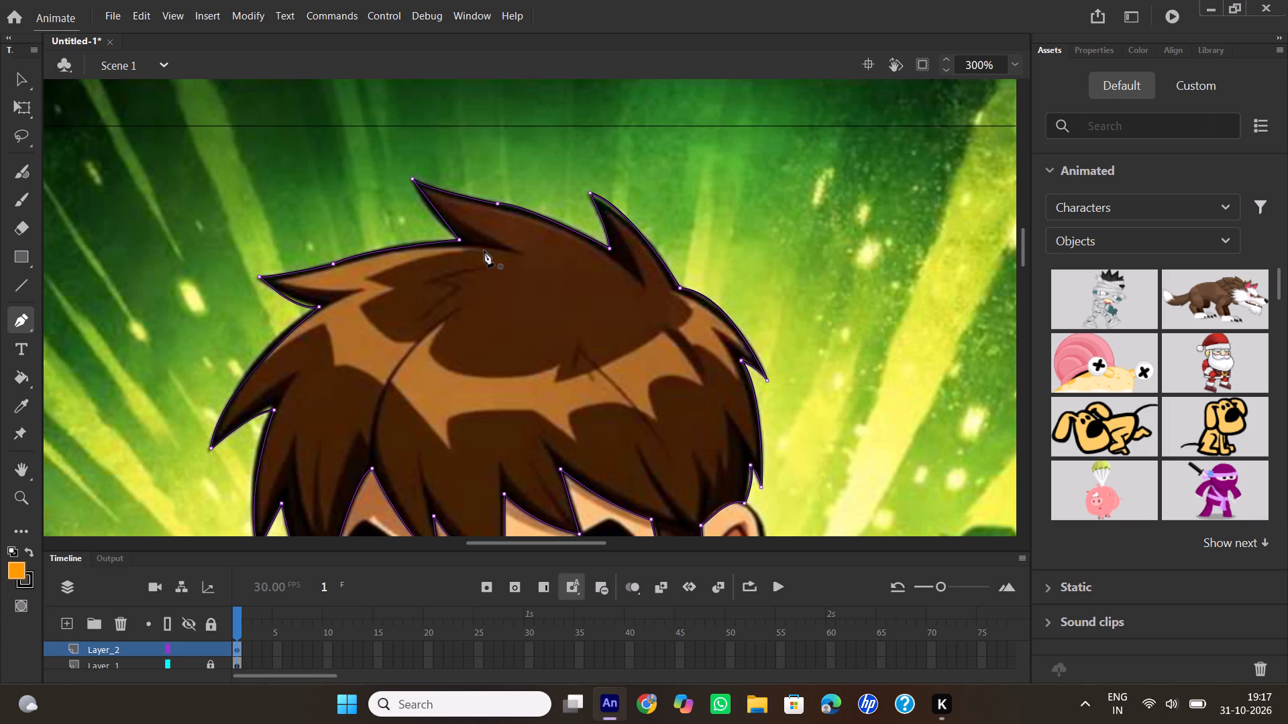
{"action": "left_click", "coordinate": [484, 251]}
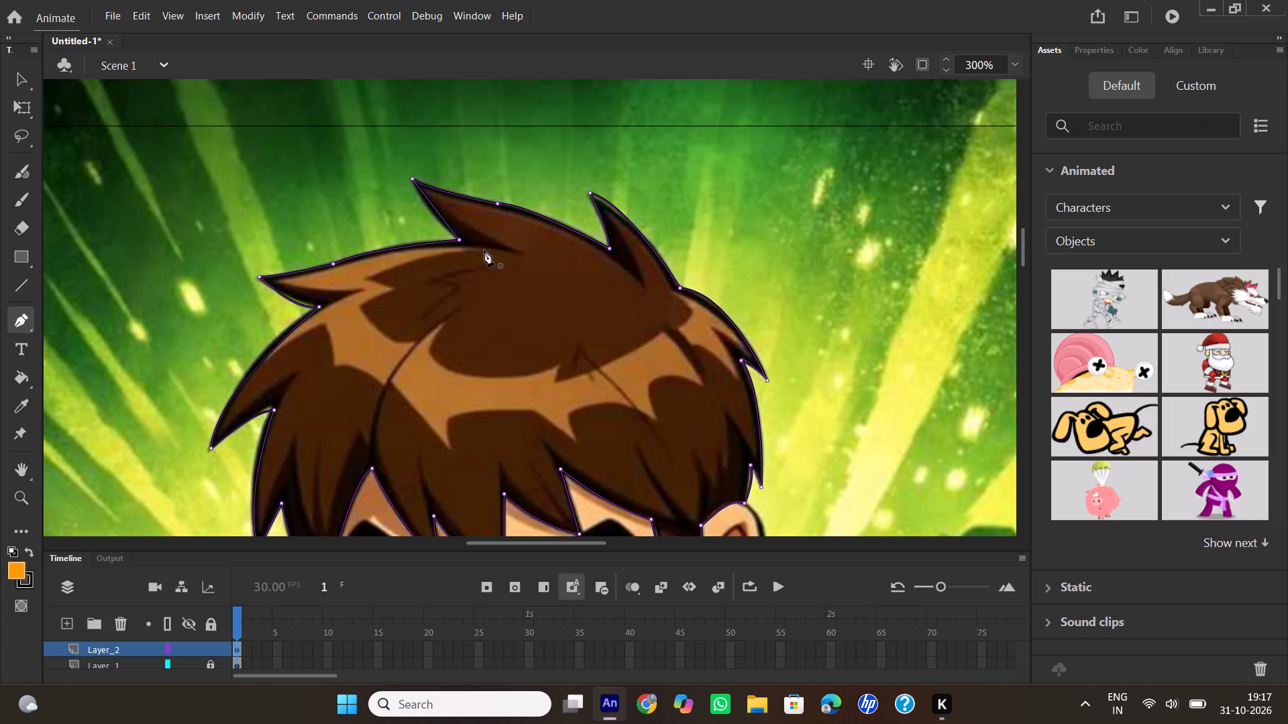
{"action": "left_click", "coordinate": [484, 254]}
{"action": "left_click_drag", "start_coordinate": [369, 276], "coordinate": [324, 298]}
{"action": "left_click", "coordinate": [368, 276]}
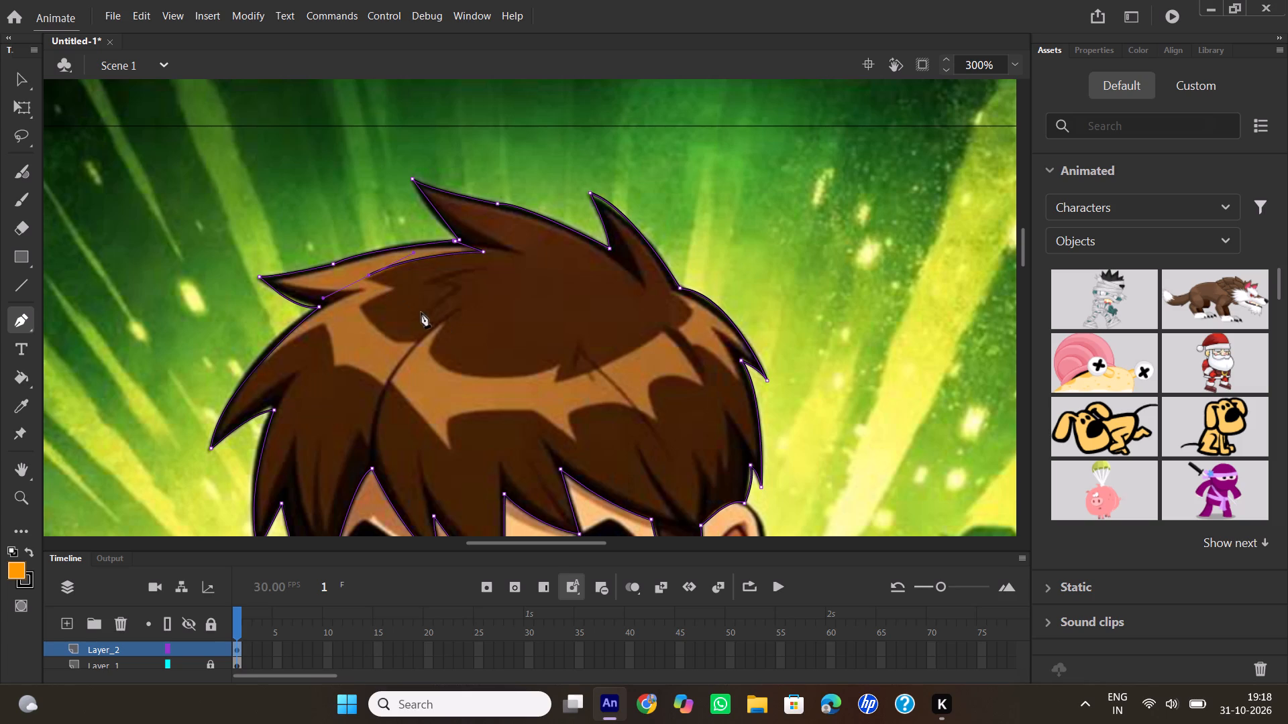
{"action": "left_click", "coordinate": [400, 292]}
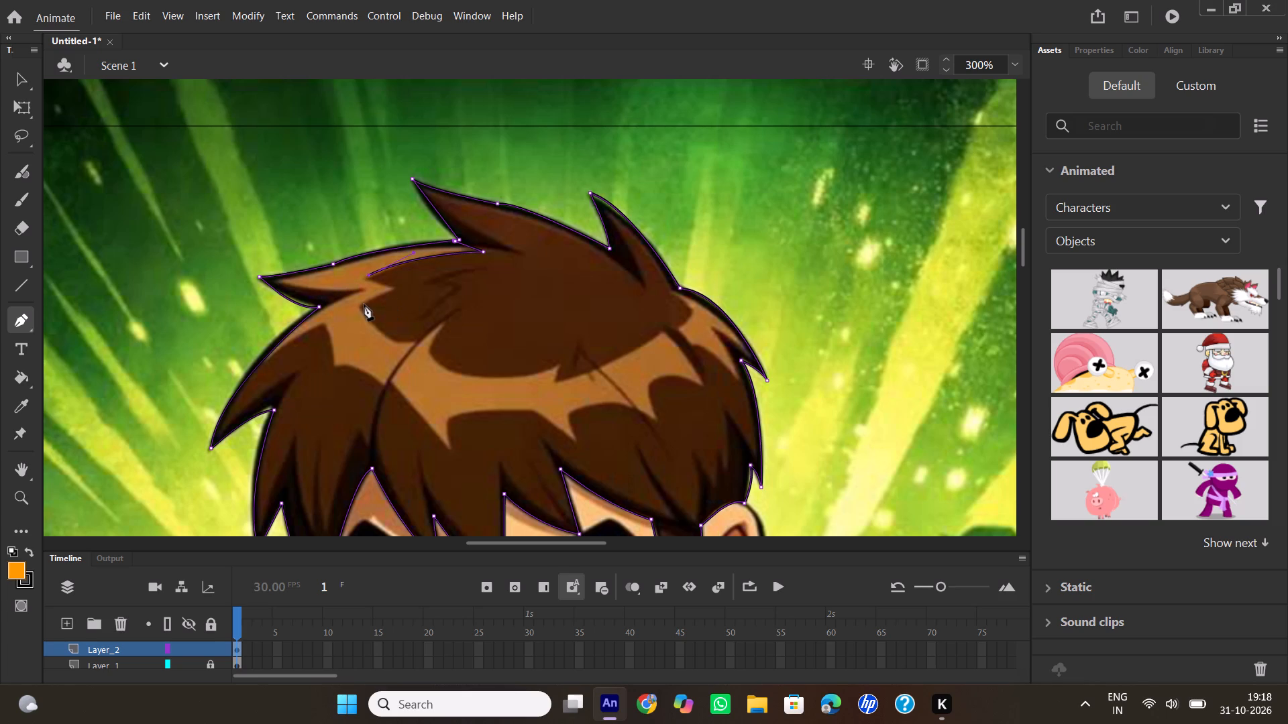
{"action": "left_click", "coordinate": [363, 305]}
Continue the shadow edge along the underside of the small side lobe, up to its inner notch and back down to the main crown shadow.
{"action": "left_click_drag", "start_coordinate": [415, 341], "coordinate": [477, 354]}
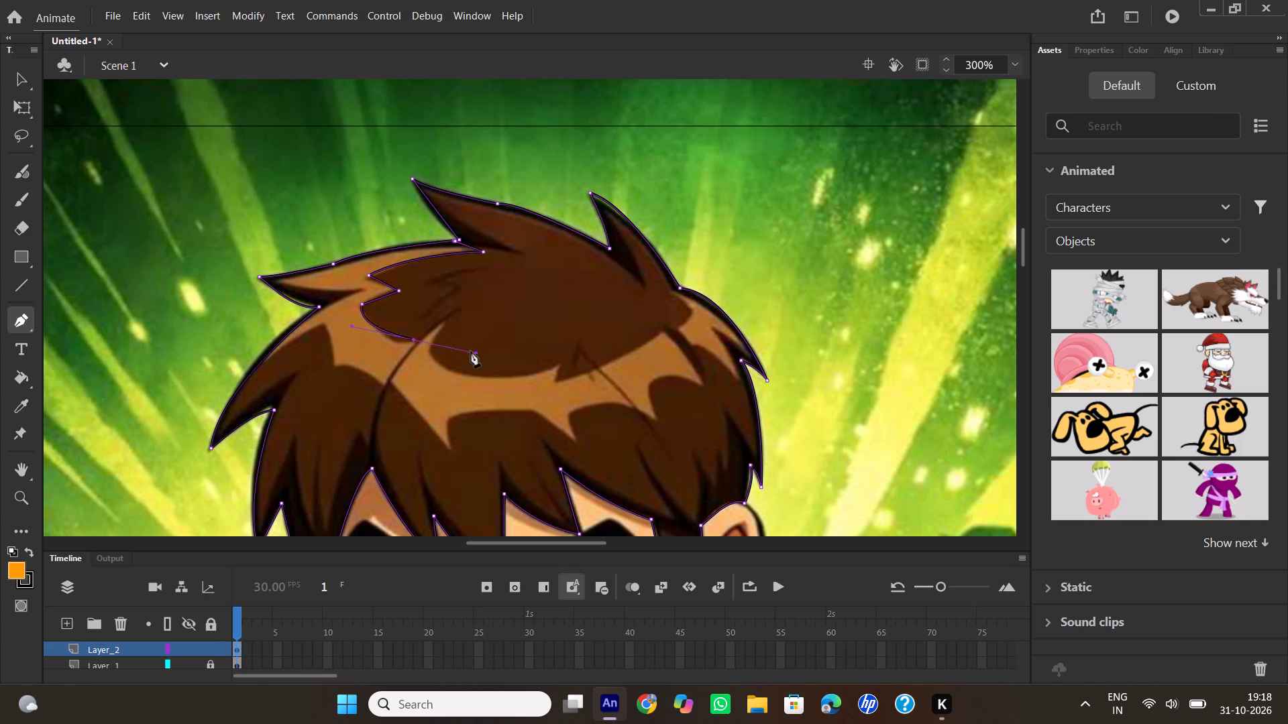
{"action": "left_click", "coordinate": [415, 339]}
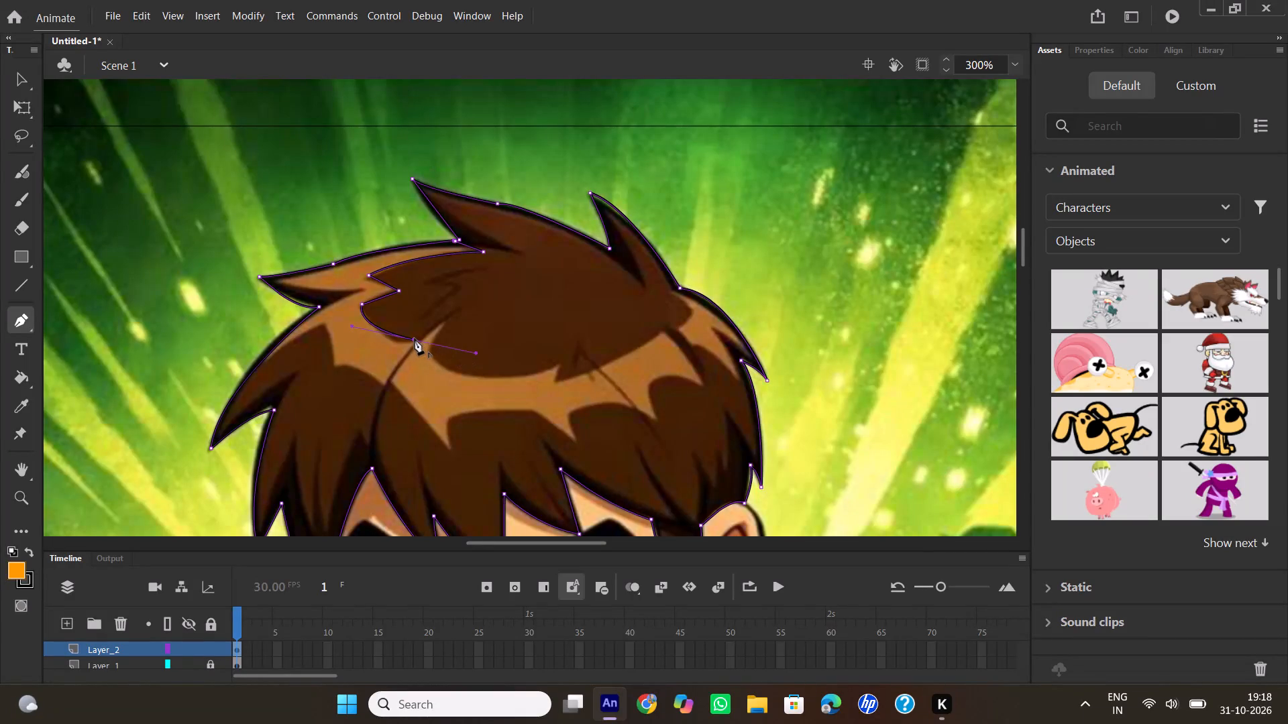
{"action": "left_click", "coordinate": [447, 324]}
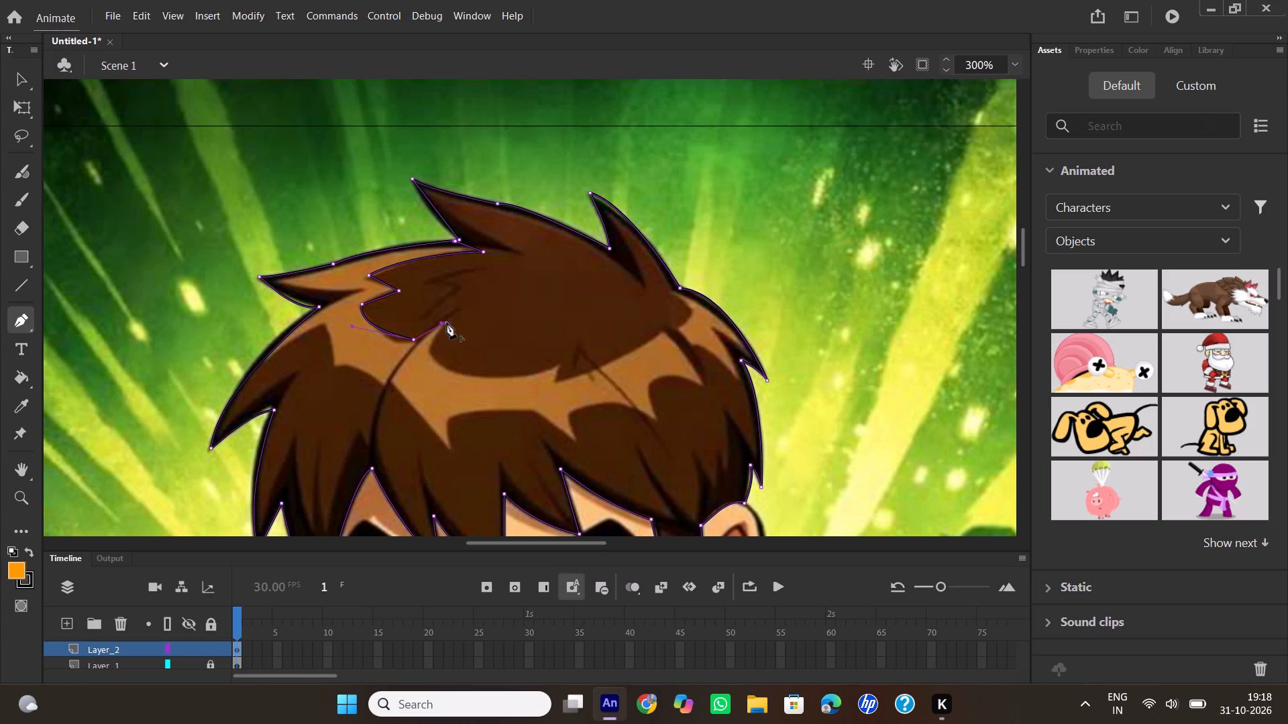
{"action": "left_click", "coordinate": [447, 322]}
{"action": "left_click", "coordinate": [432, 350]}
Trace the crown shadow's long curved lower edge to its small downward notch and on up to the corner near the back of the head.
{"action": "left_click_drag", "start_coordinate": [558, 367], "coordinate": [698, 355]}
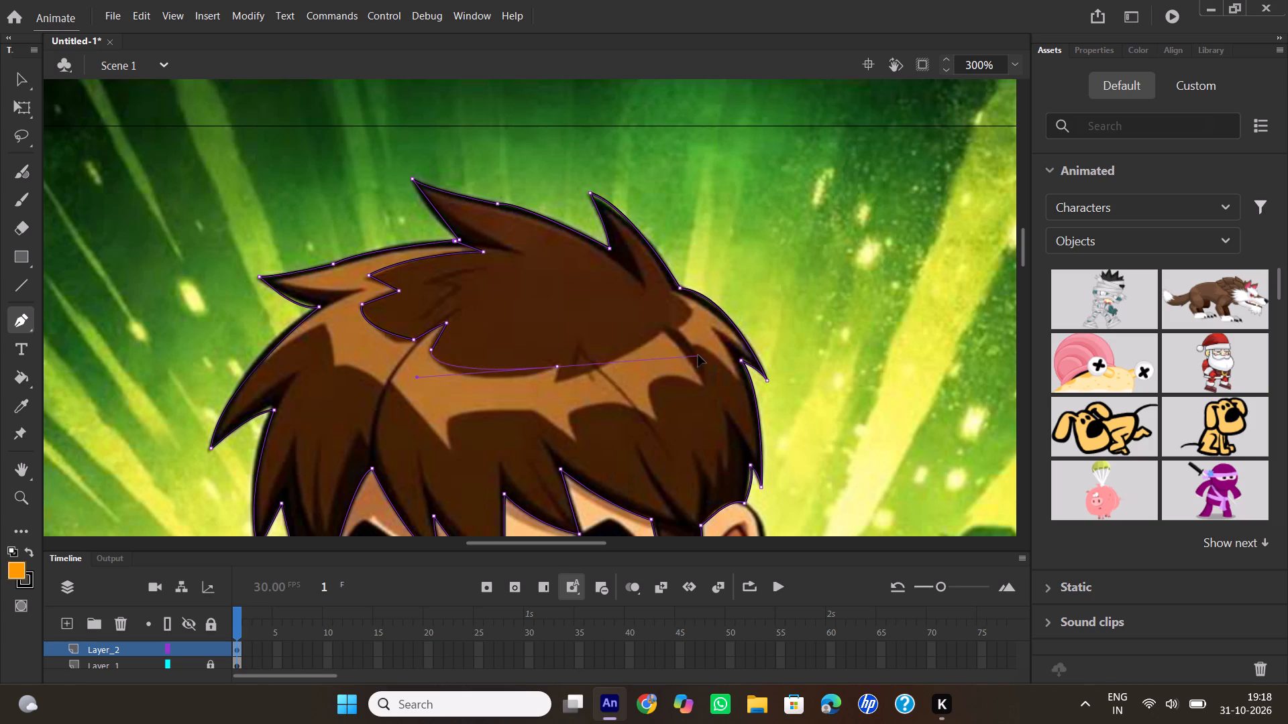
{"action": "left_click_drag", "start_coordinate": [698, 355], "coordinate": [698, 339]}
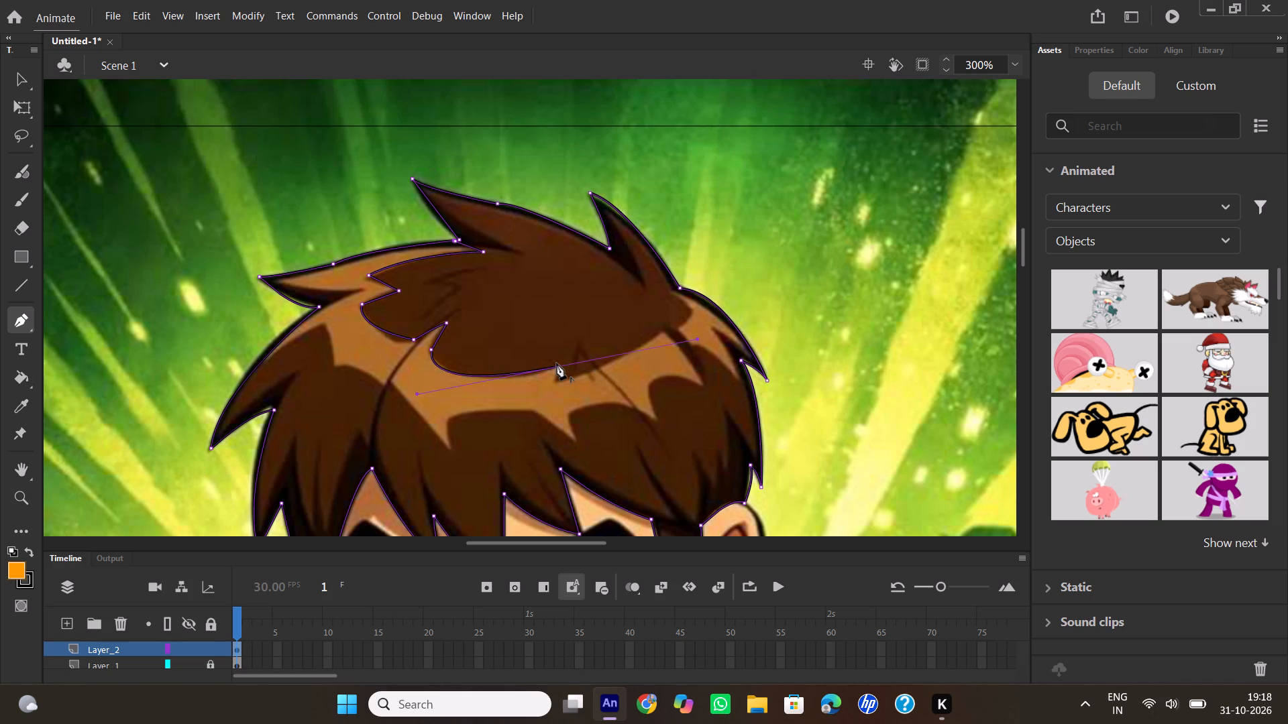
{"action": "left_click", "coordinate": [557, 363]}
{"action": "left_click", "coordinate": [555, 383]}
{"action": "left_click_drag", "start_coordinate": [663, 333], "coordinate": [682, 310]}
{"action": "left_click", "coordinate": [661, 335]}
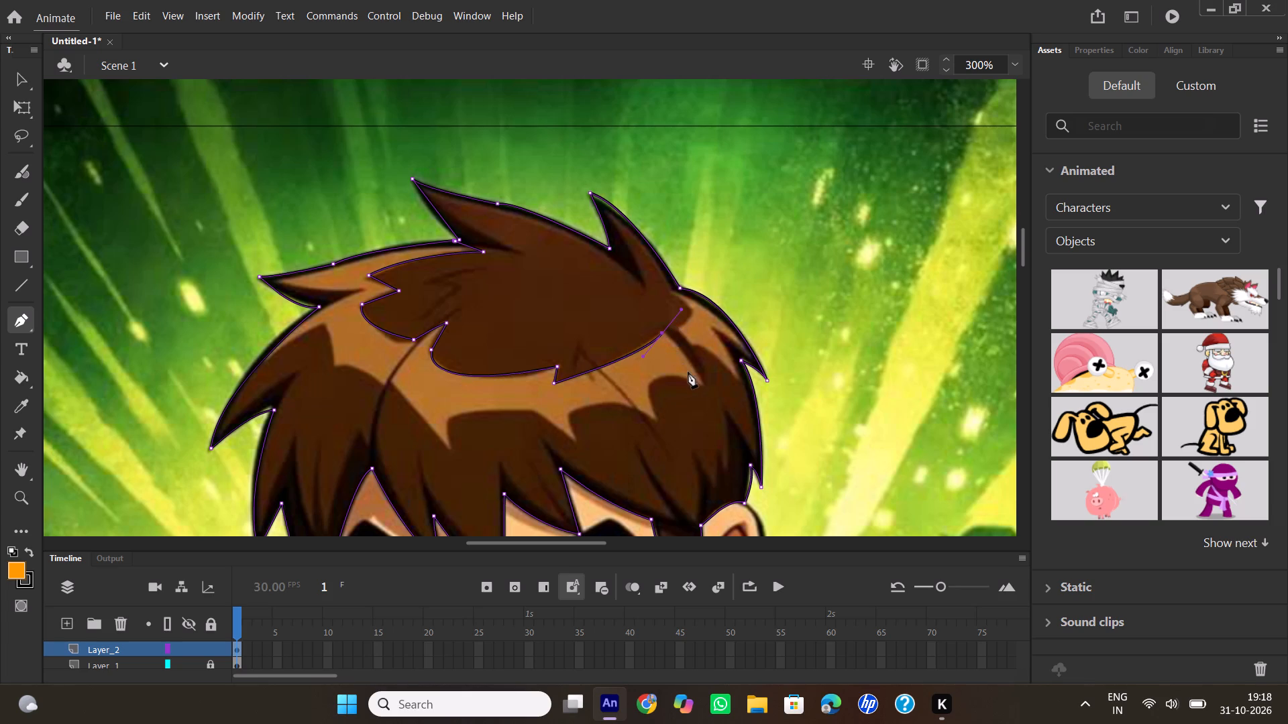
Trace the orange highlight's end down to its tip near the ear side, and curve over the first dark arch to the next highlight tip.
{"action": "left_click_drag", "start_coordinate": [702, 388], "coordinate": [695, 408]}
{"action": "left_click_drag", "start_coordinate": [695, 408], "coordinate": [705, 408]}
{"action": "left_click", "coordinate": [700, 389]}
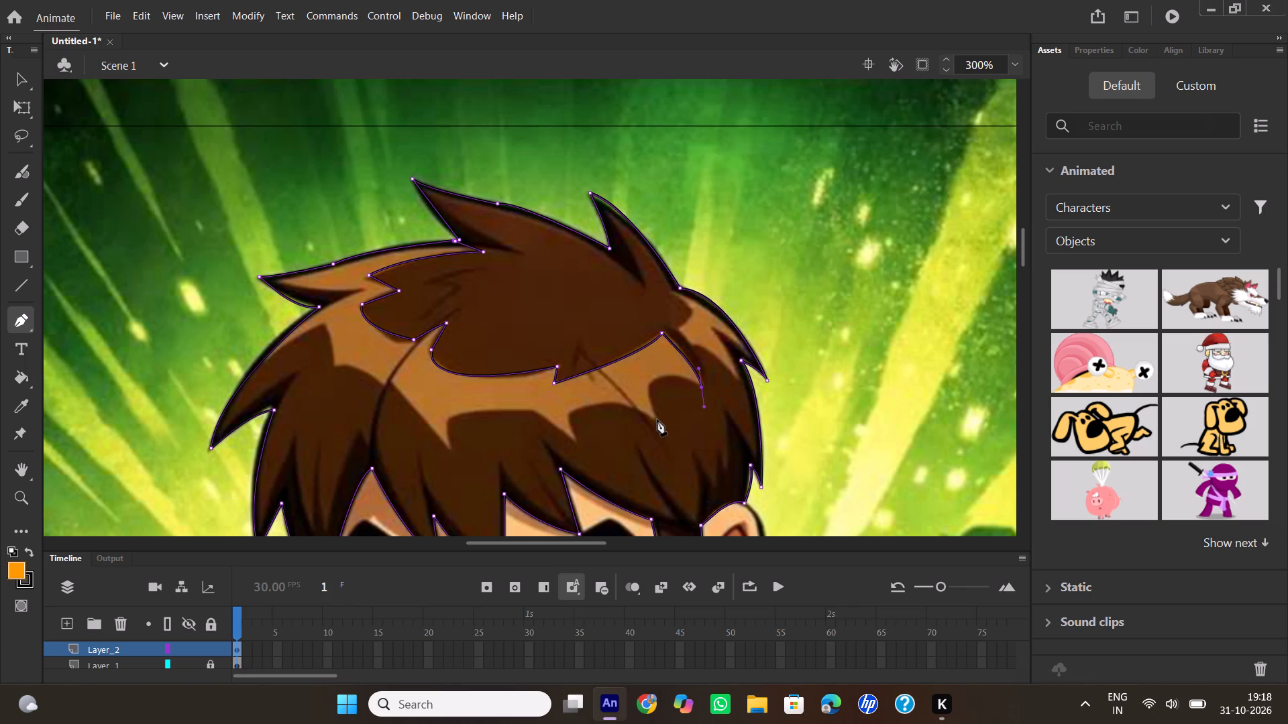
{"action": "left_click_drag", "start_coordinate": [657, 420], "coordinate": [680, 499]}
{"action": "left_click_drag", "start_coordinate": [680, 499], "coordinate": [688, 495]}
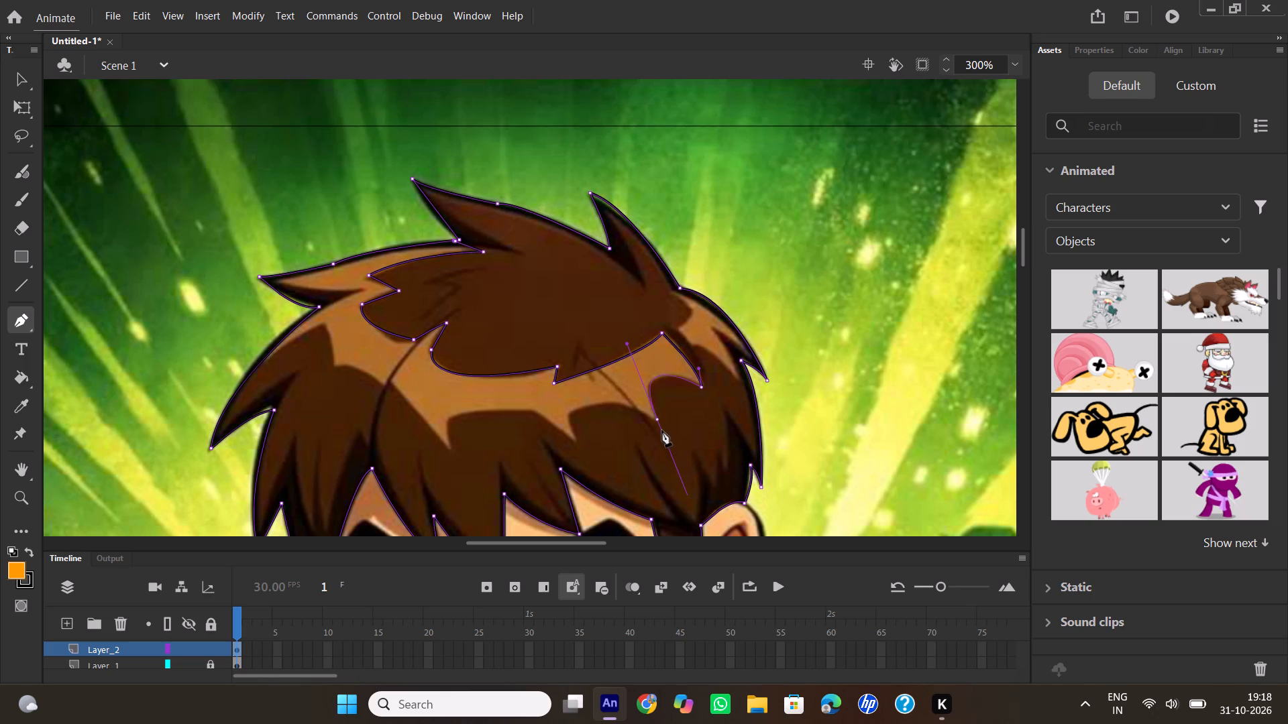
{"action": "left_click", "coordinate": [656, 422]}
Trace the highlight's lower edge over the second dark arch and along the wide fringe shadow to the highlight tip nearest the hair parting.
{"action": "left_click_drag", "start_coordinate": [577, 439], "coordinate": [585, 452]}
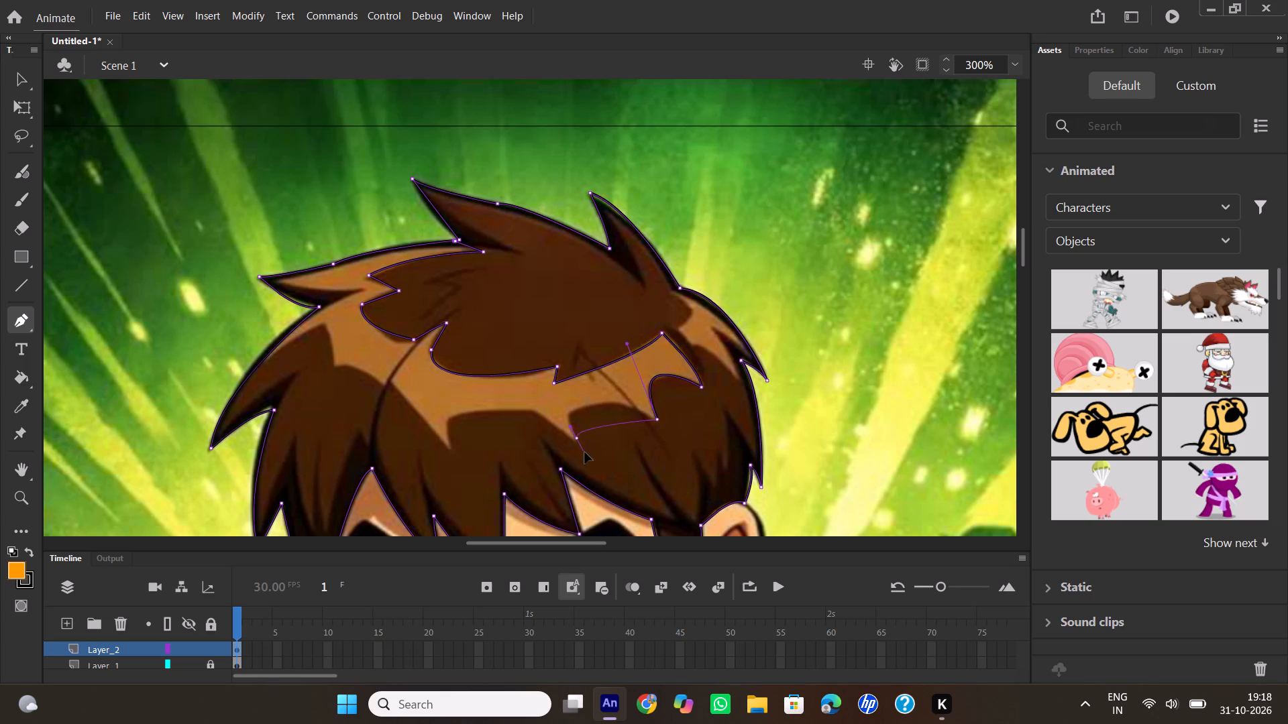
{"action": "left_click_drag", "start_coordinate": [585, 452], "coordinate": [604, 514]}
{"action": "left_click", "coordinate": [578, 441]}
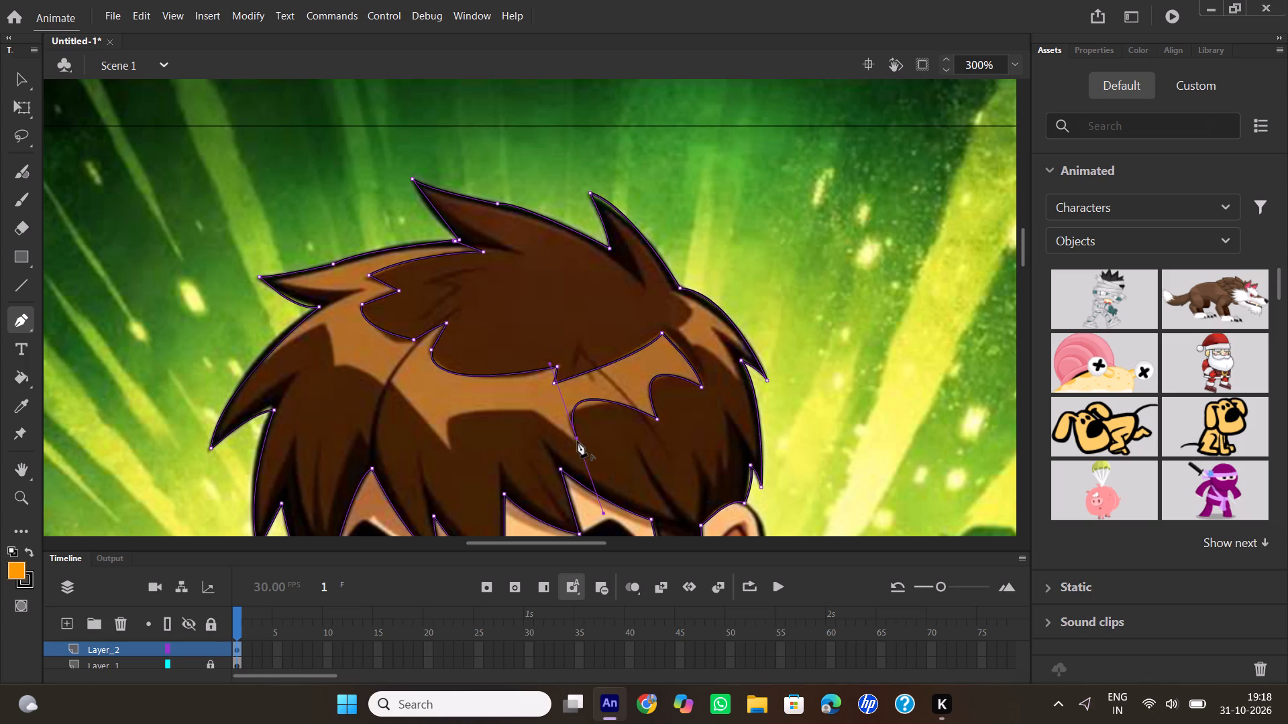
{"action": "left_click", "coordinate": [535, 413]}
{"action": "left_click", "coordinate": [456, 418]}
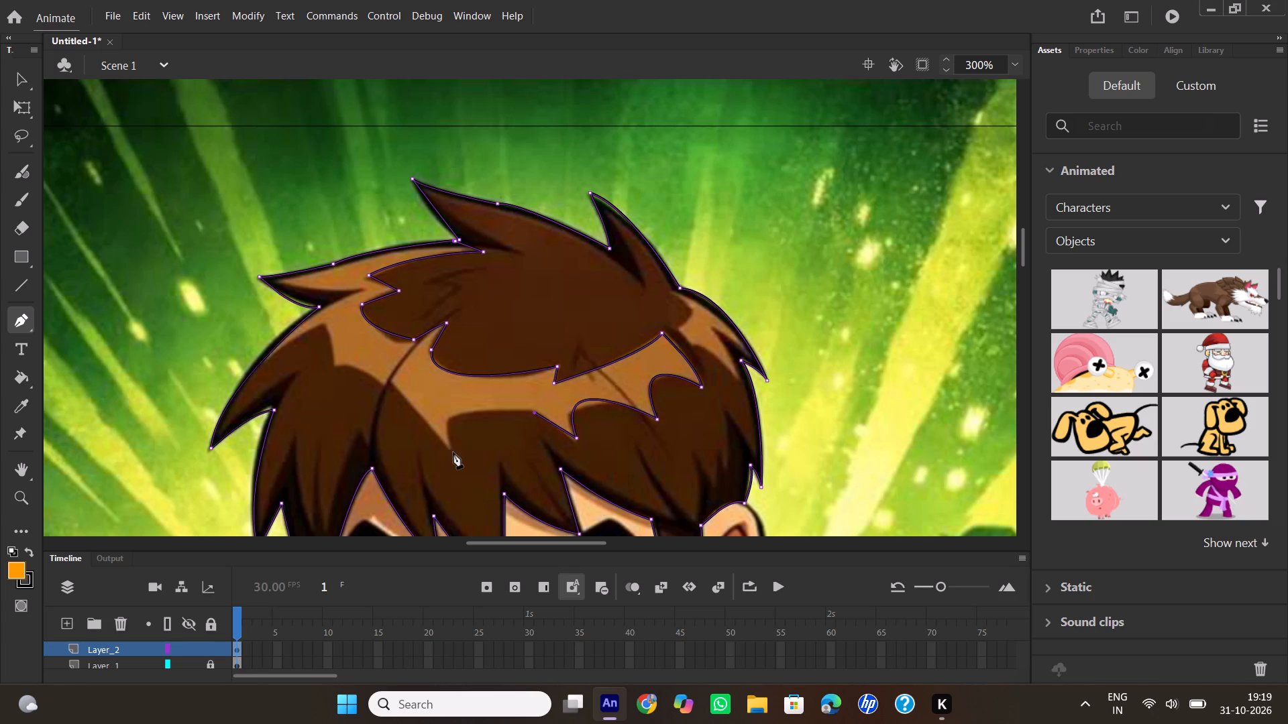
{"action": "left_click_drag", "start_coordinate": [453, 452], "coordinate": [462, 466]}
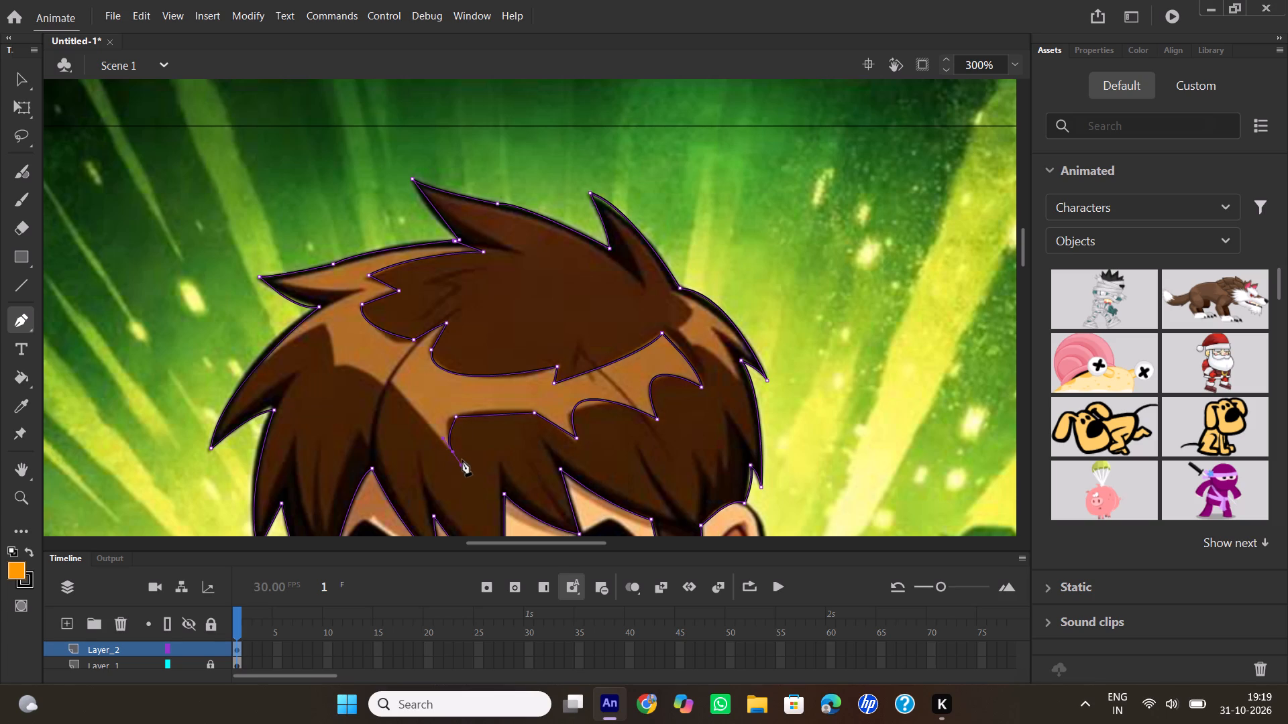
{"action": "left_click", "coordinate": [452, 453]}
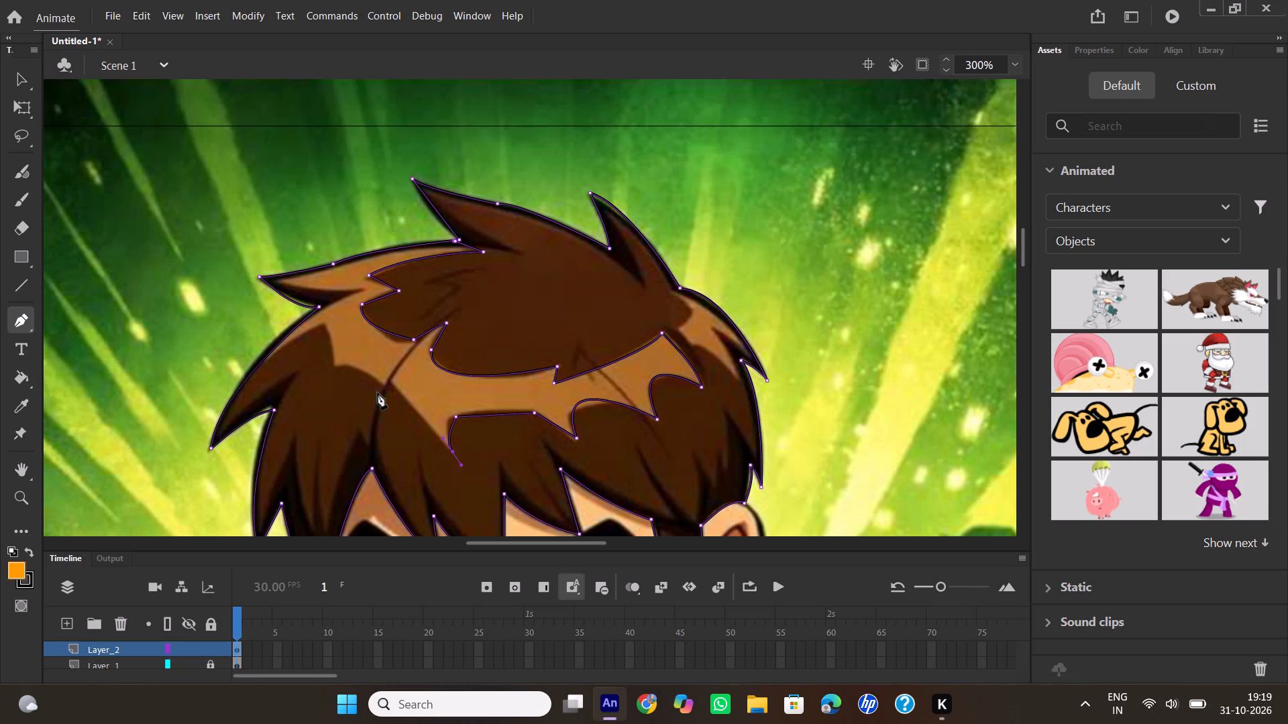
Extend the highlight's lower edge to the hair parting, over the side strand's notch and peak, and end it at the outer hair outline.
{"action": "left_click", "coordinate": [390, 383]}
{"action": "left_click_drag", "start_coordinate": [340, 369], "coordinate": [327, 373]}
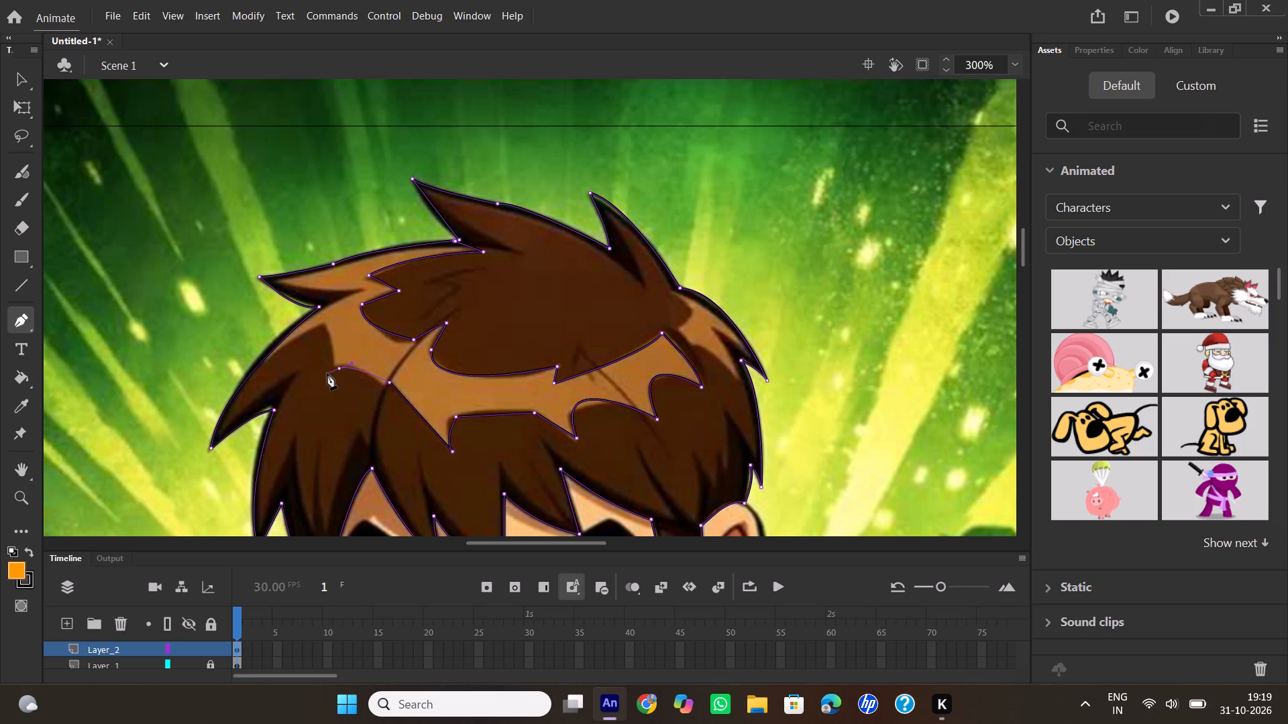
{"action": "left_click", "coordinate": [339, 371]}
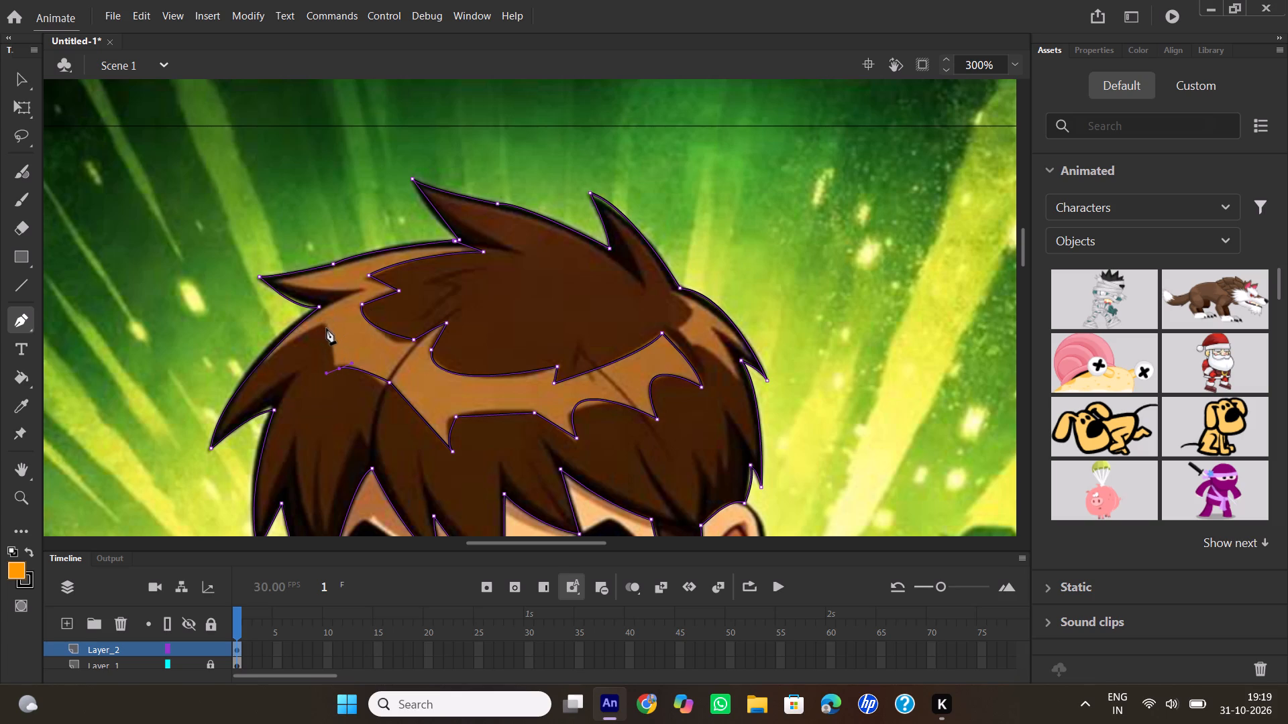
{"action": "left_click", "coordinate": [324, 324]}
{"action": "left_click_drag", "start_coordinate": [260, 362], "coordinate": [248, 377]}
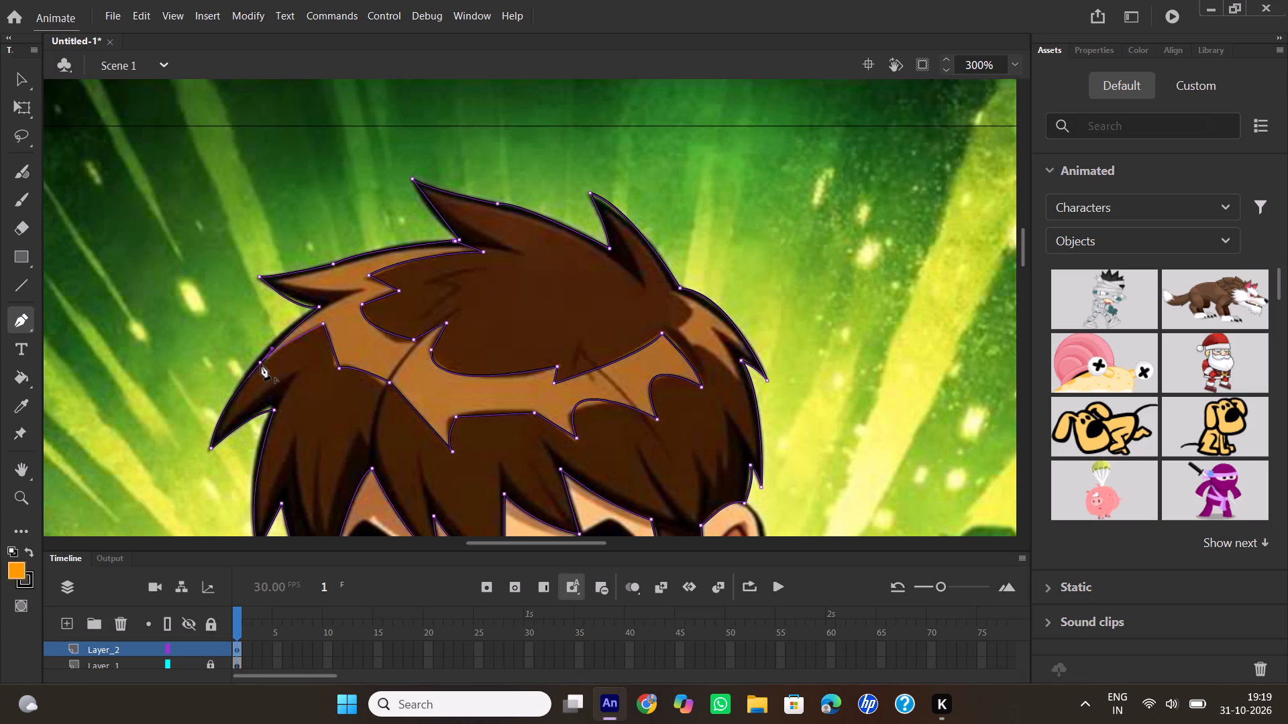
{"action": "double_click", "coordinate": [263, 361]}
Trace the crown shadow's rounded back end from the outer outline behind the rear spike down to the shadow's lower corner.
{"action": "left_click", "coordinate": [685, 290]}
{"action": "left_click_drag", "start_coordinate": [676, 332], "coordinate": [670, 333]}
{"action": "left_click_drag", "start_coordinate": [670, 333], "coordinate": [643, 343]}
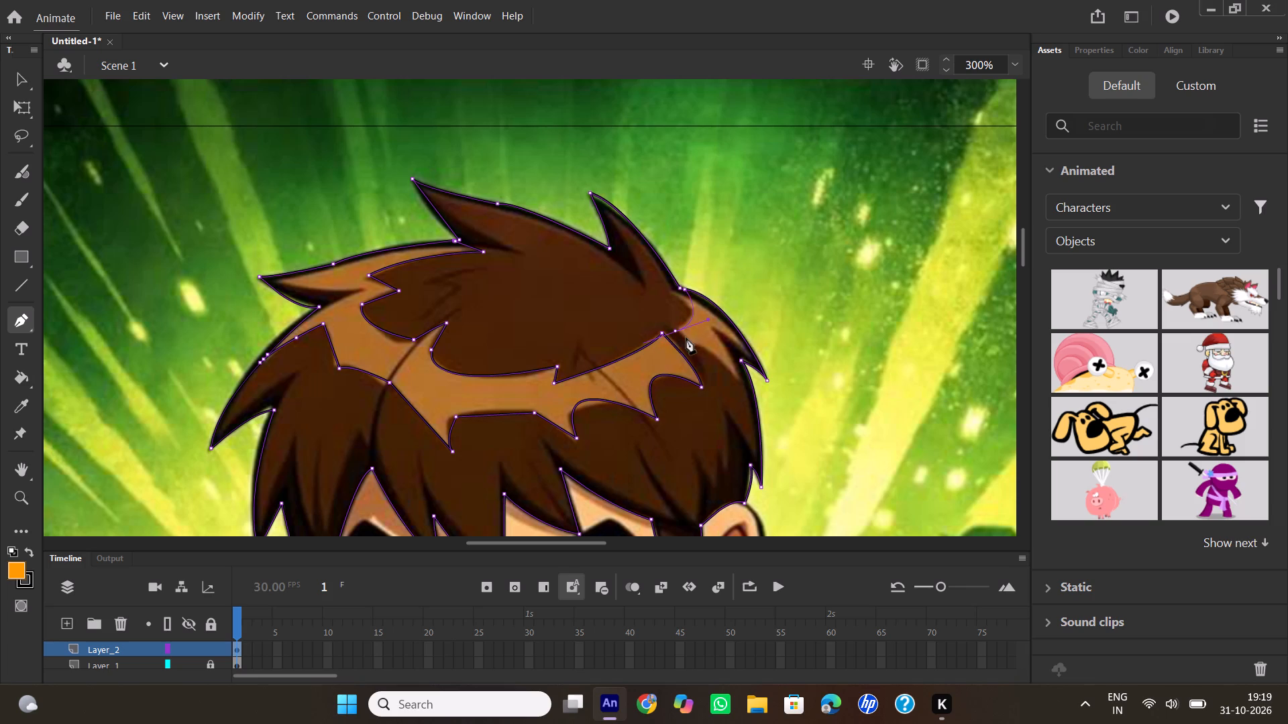
{"action": "left_click", "coordinate": [678, 333]}
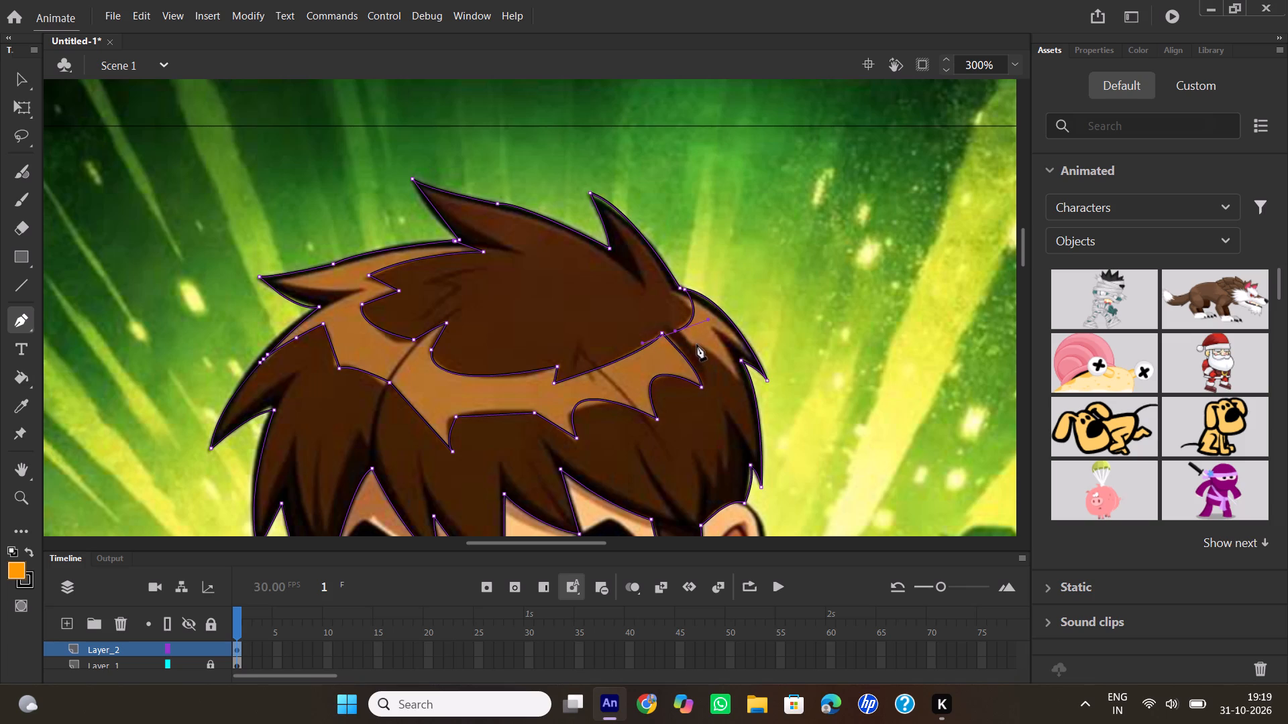
Trace the rear highlight's lower edge to its downward tip, up to the inner notch and out to the outline near the back spike.
{"action": "left_click", "coordinate": [695, 346]}
{"action": "left_click_drag", "start_coordinate": [739, 384], "coordinate": [743, 408]}
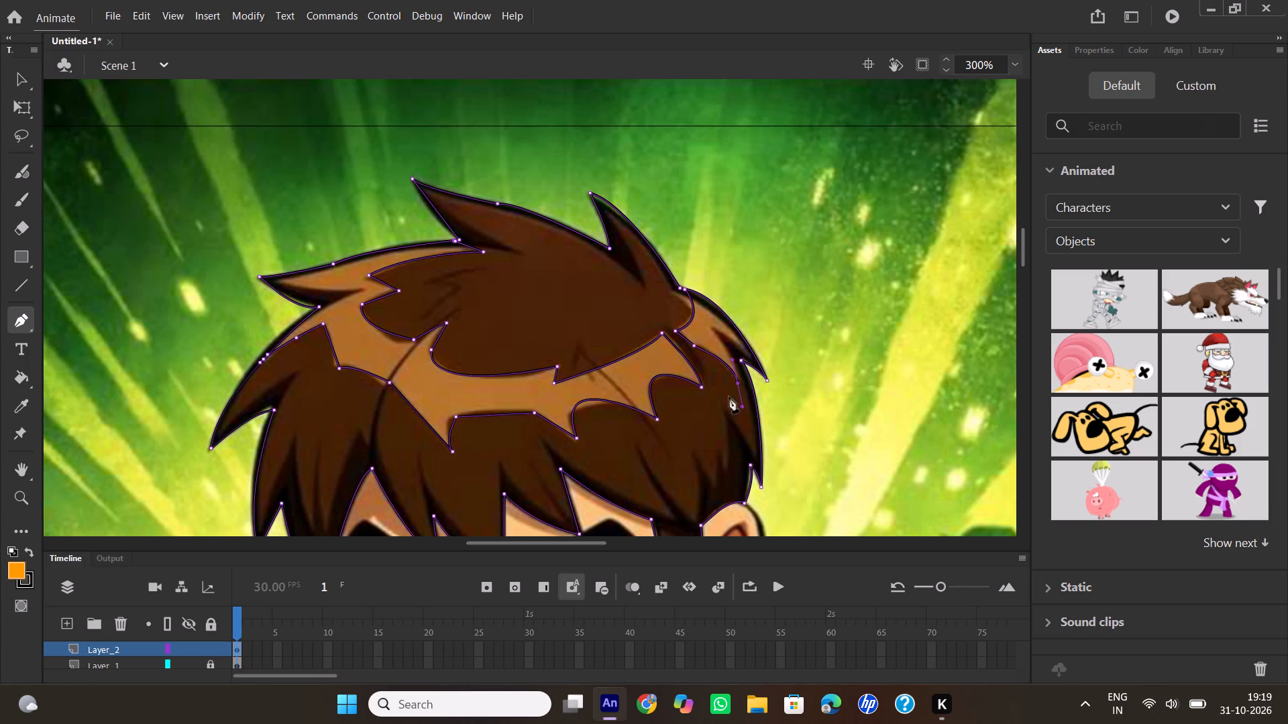
{"action": "left_click", "coordinate": [738, 387]}
{"action": "left_click_drag", "start_coordinate": [714, 331], "coordinate": [700, 318]}
{"action": "left_click", "coordinate": [715, 330]}
{"action": "left_click_drag", "start_coordinate": [755, 359], "coordinate": [763, 367]}
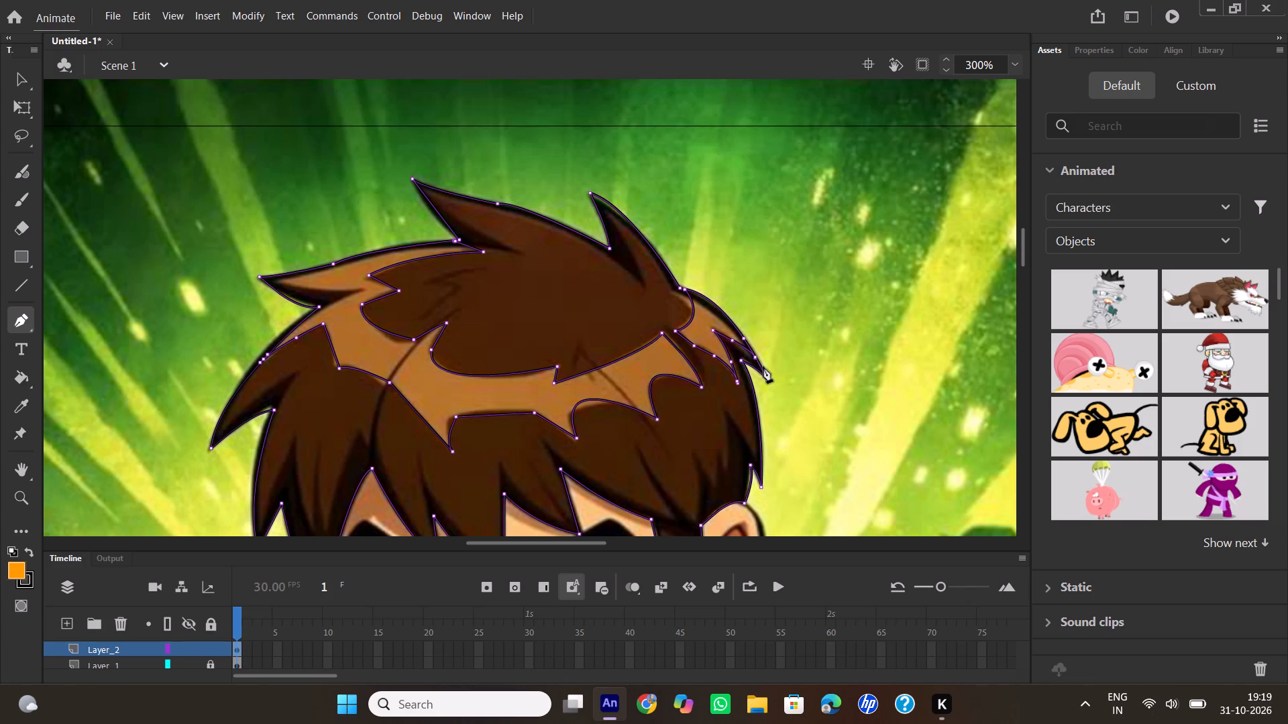
{"action": "double_click", "coordinate": [757, 361]}
Trace the zigzag crease inside the small side lobe of the crown shadow as two curved strokes meeting at sharp corners.
{"action": "left_click", "coordinate": [481, 274]}
{"action": "left_click_drag", "start_coordinate": [435, 282], "coordinate": [425, 291]}
{"action": "left_click_drag", "start_coordinate": [425, 291], "coordinate": [422, 296]}
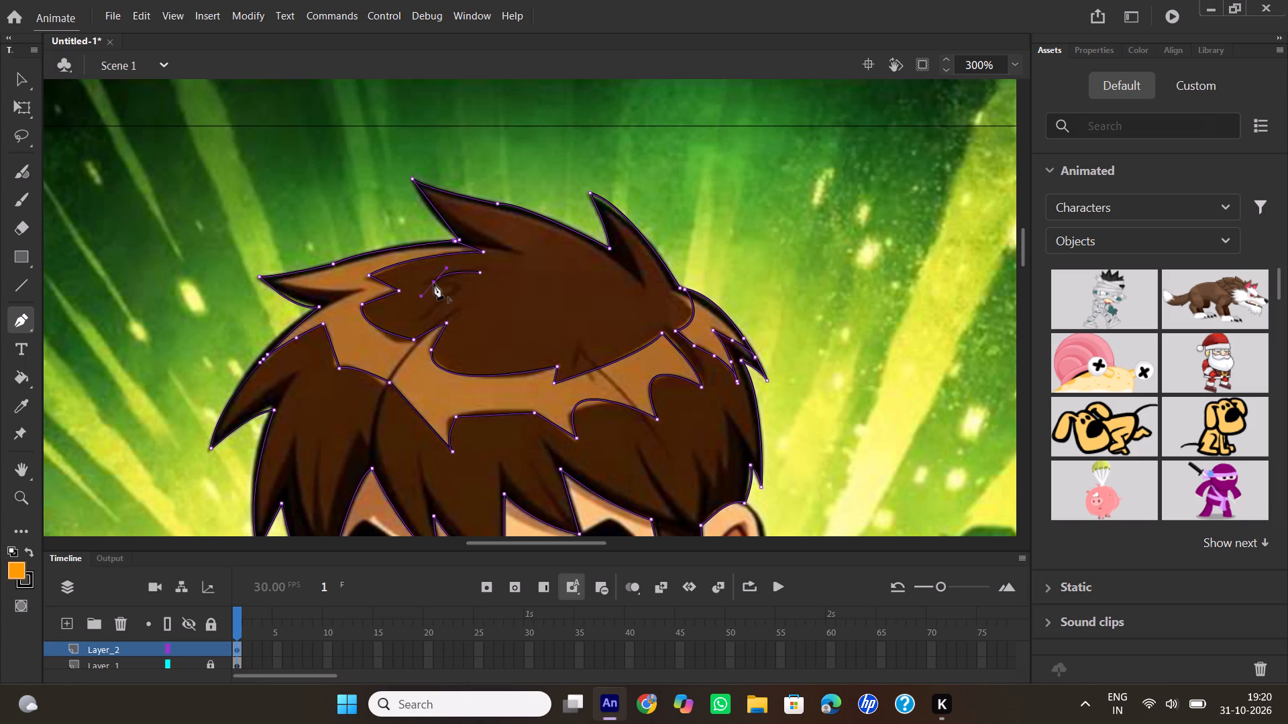
{"action": "left_click", "coordinate": [434, 284]}
{"action": "left_click_drag", "start_coordinate": [462, 291], "coordinate": [483, 302]}
{"action": "left_click", "coordinate": [463, 290]}
{"action": "left_click_drag", "start_coordinate": [423, 322], "coordinate": [416, 339]}
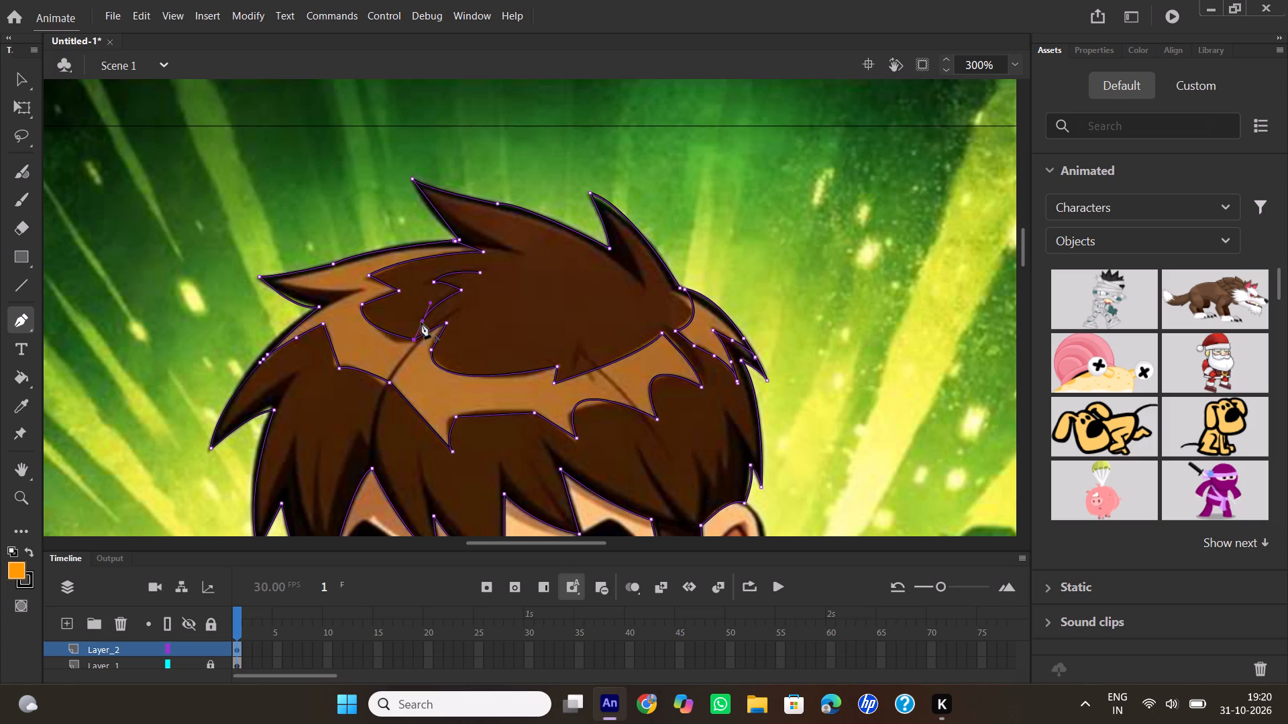
{"action": "double_click", "coordinate": [423, 322]}
Trace the hair parting as a curved line from inside the crown shadow down to the fringe notch above the forehead.
{"action": "left_click", "coordinate": [468, 312]}
{"action": "left_click_drag", "start_coordinate": [372, 469], "coordinate": [370, 496]}
{"action": "left_click_drag", "start_coordinate": [370, 496], "coordinate": [387, 574]}
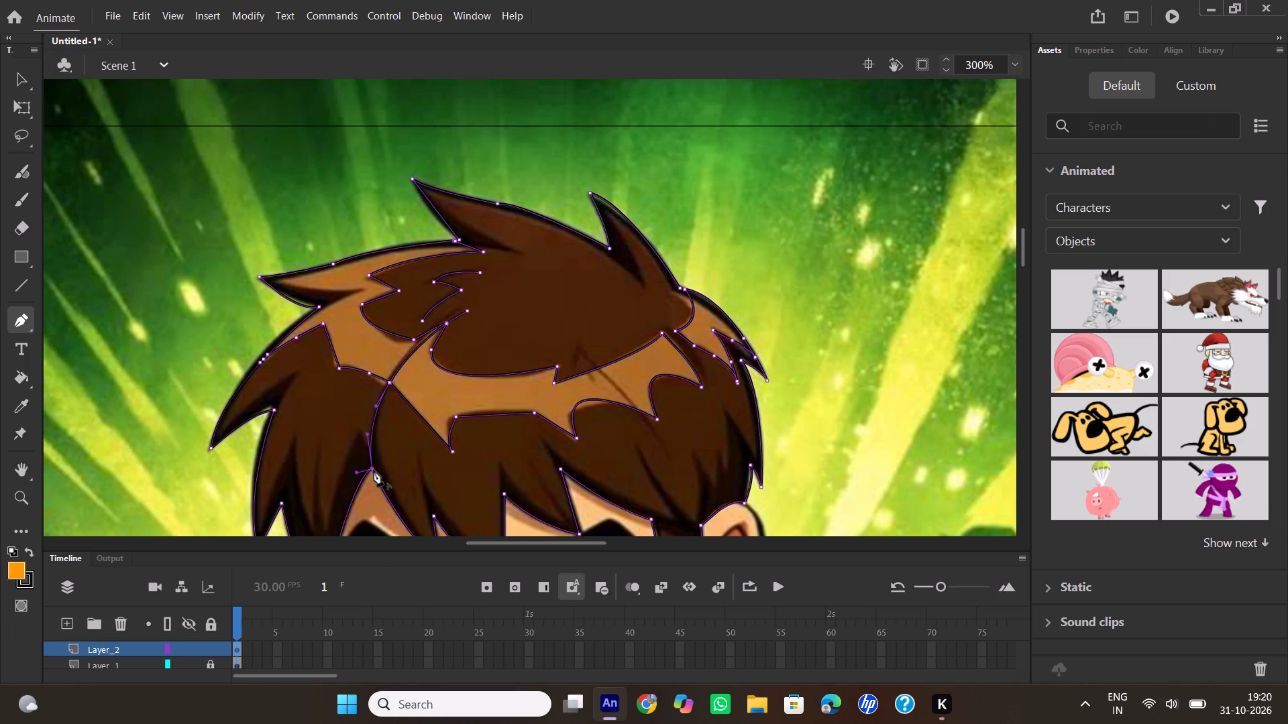
{"action": "double_click", "coordinate": [374, 470]}
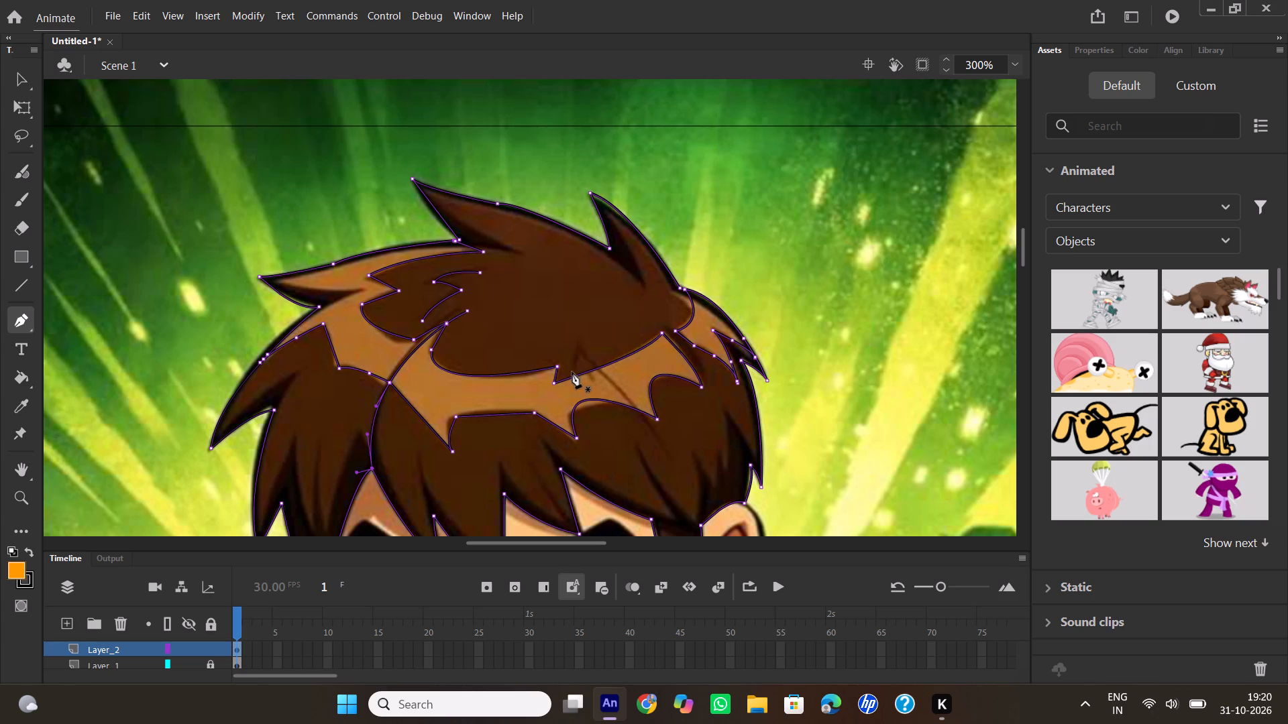
Trace the hooked crease at the crown shadow's lower edge, up to its peak and down across the highlight into the dark fringe.
{"action": "left_click", "coordinate": [574, 370]}
{"action": "left_click", "coordinate": [584, 343]}
{"action": "left_click_drag", "start_coordinate": [664, 442], "coordinate": [700, 491]}
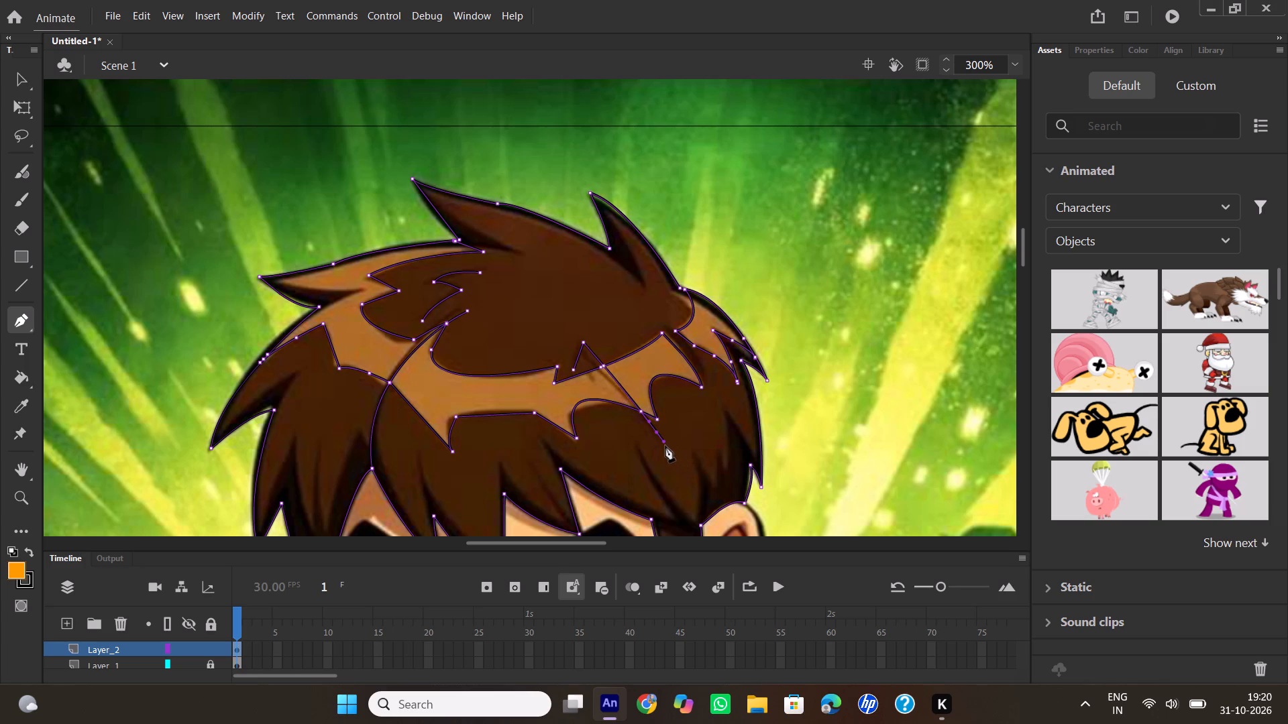
{"action": "double_click", "coordinate": [665, 444]}
Trace a curved strand line through the dark side hair beside the parting, down to the lock tip in front of the ear.
{"action": "scroll", "coordinate": [333, 372], "scroll_direction": "down", "scroll_amount": 2}
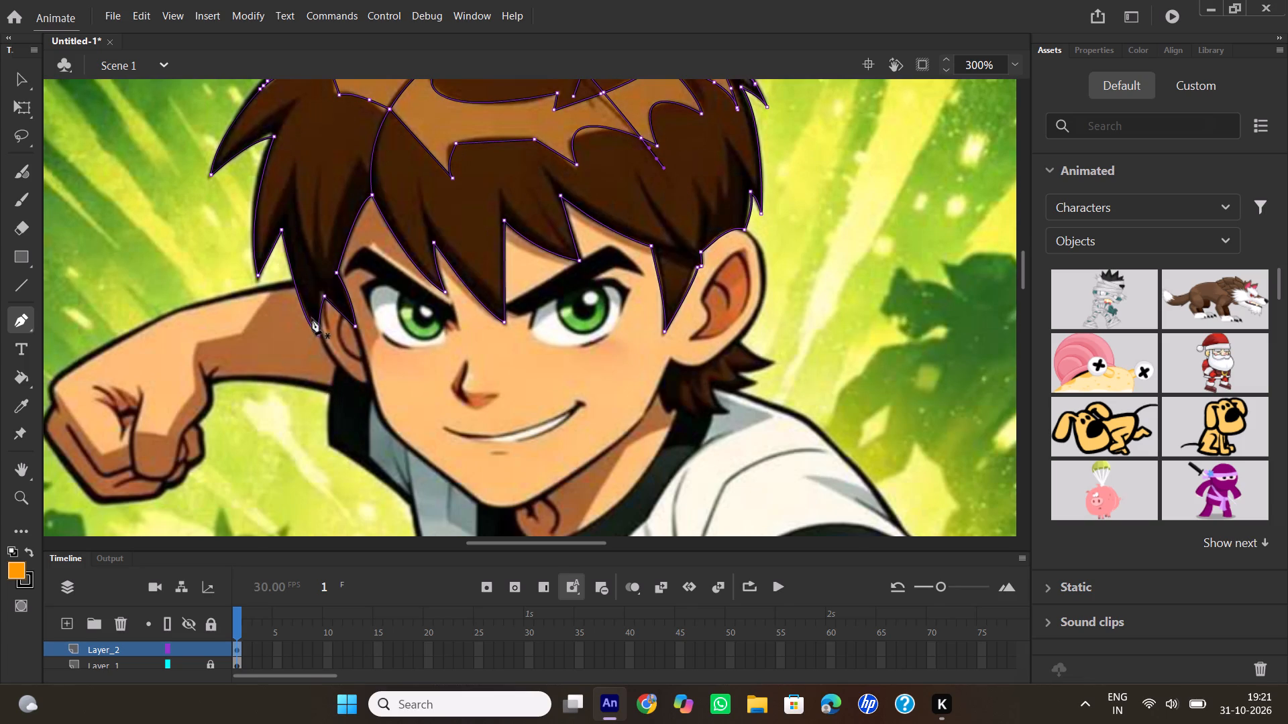
{"action": "left_click", "coordinate": [327, 149]}
{"action": "left_click_drag", "start_coordinate": [350, 315], "coordinate": [407, 412]}
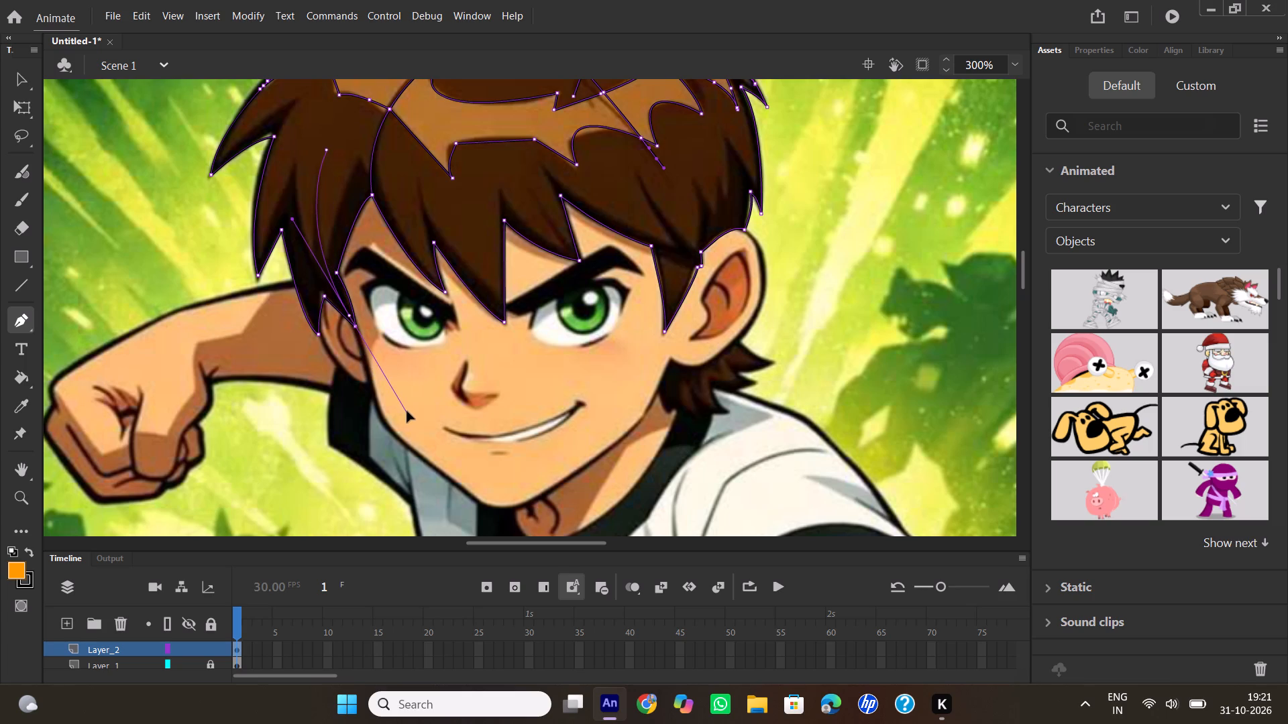
{"action": "left_click_drag", "start_coordinate": [407, 412], "coordinate": [411, 402]}
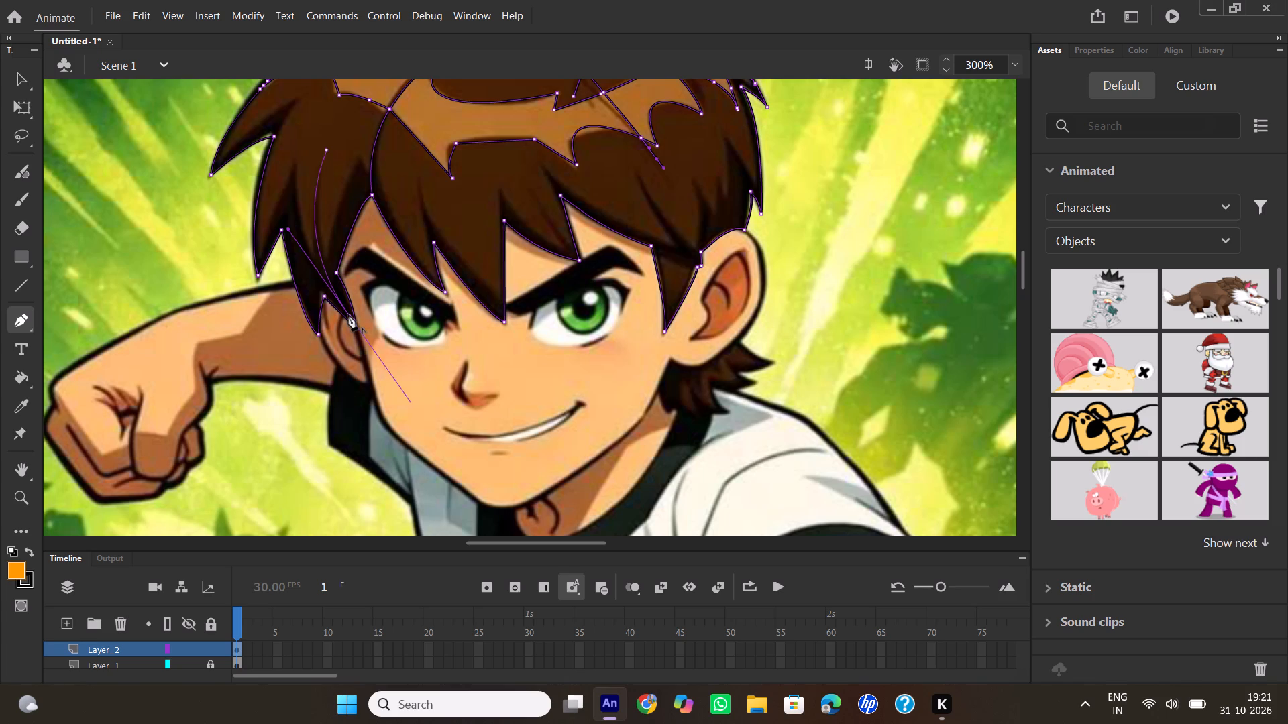
{"action": "double_click", "coordinate": [350, 318]}
Trace a curved strand line through the dark middle fringe, down to the pointed lock tip above the eyebrow nearer the visible ear.
{"action": "scroll", "coordinate": [405, 277], "scroll_direction": "up", "scroll_amount": 2}
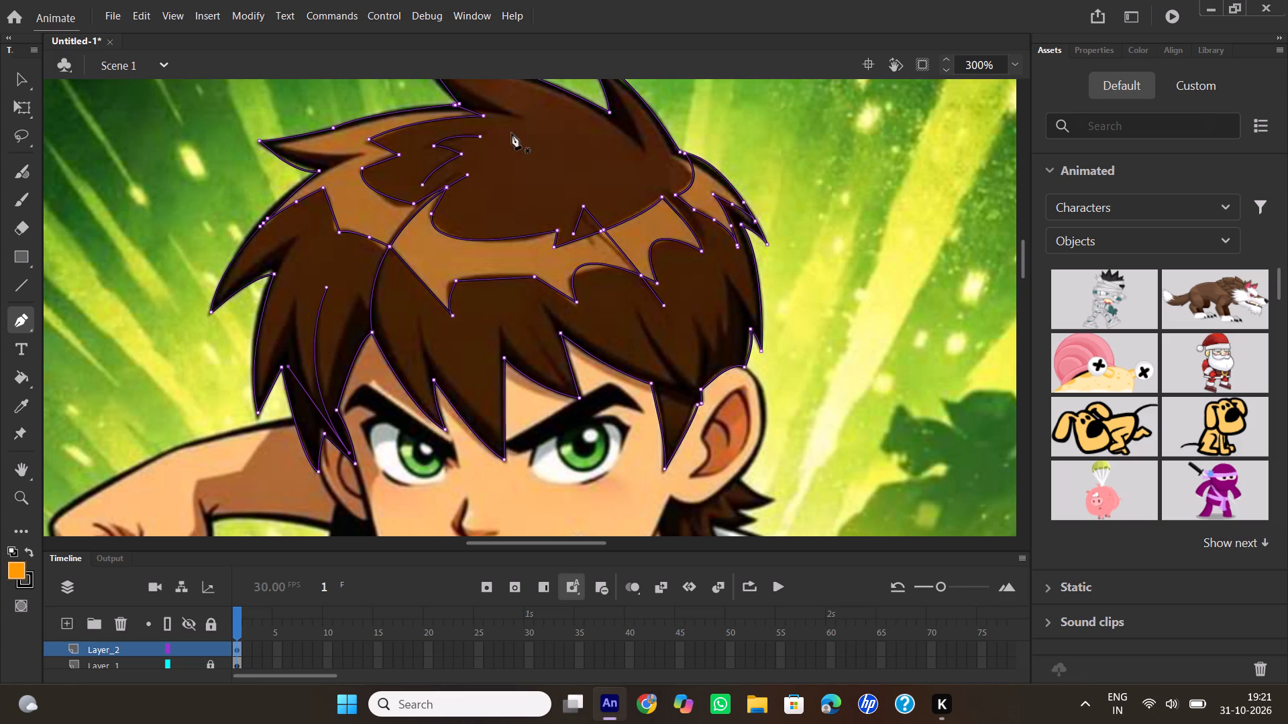
{"action": "scroll", "coordinate": [515, 379], "scroll_direction": "down", "scroll_amount": 1}
{"action": "left_click", "coordinate": [521, 319]}
{"action": "left_click_drag", "start_coordinate": [578, 398], "coordinate": [592, 405]}
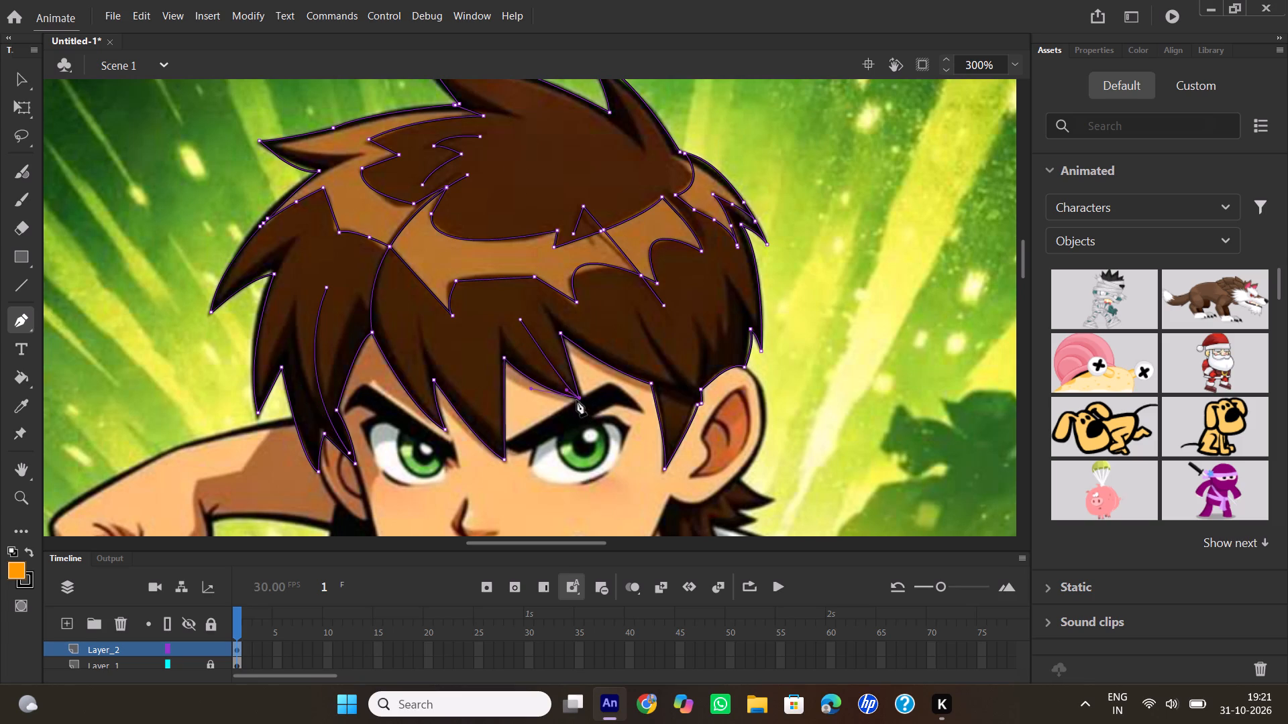
{"action": "double_click", "coordinate": [577, 397]}
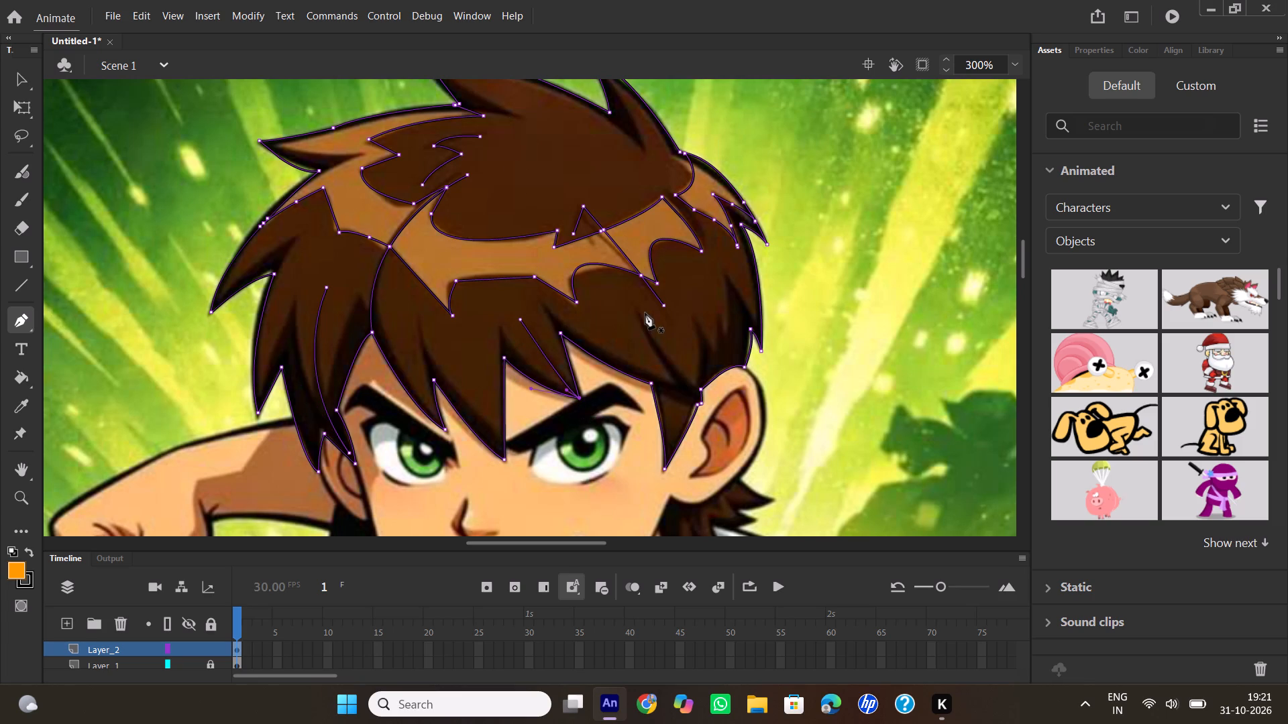
Trace a curved strand line through the dark fringe to the hairline beside the large ear, plus a short stroke joining it from the nearby fringe notch.
{"action": "left_click", "coordinate": [638, 312]}
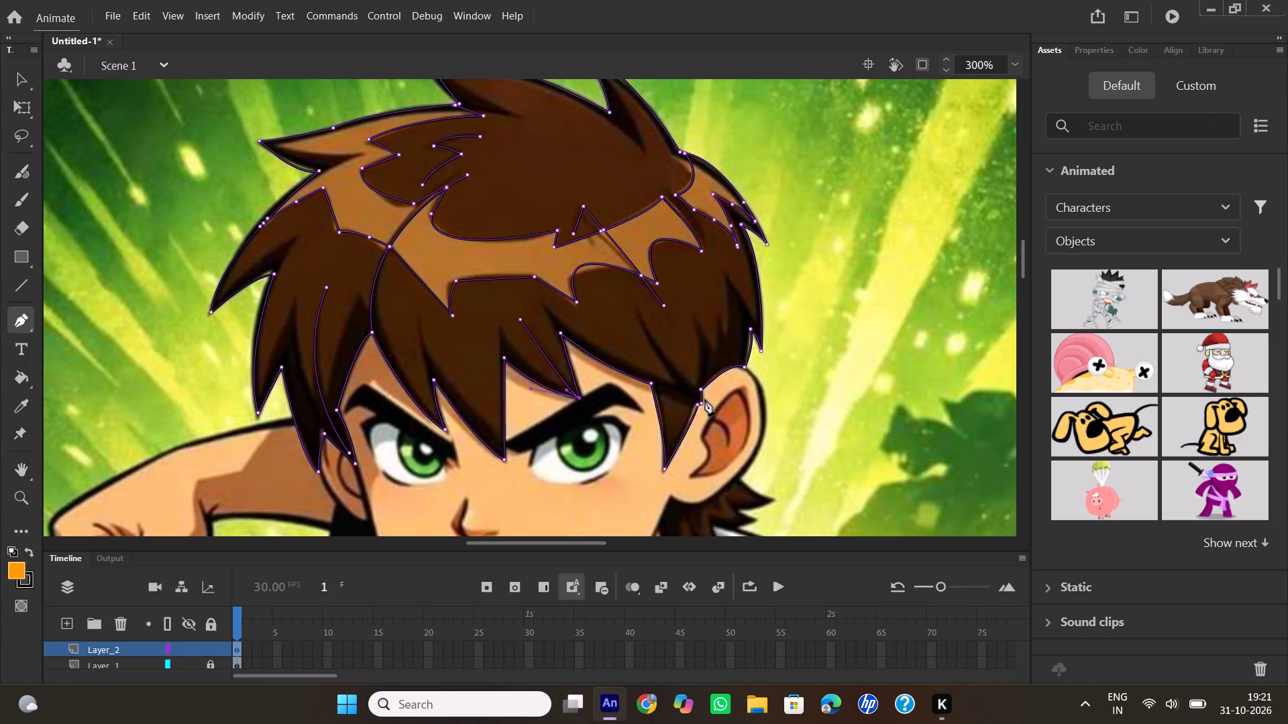
{"action": "left_click_drag", "start_coordinate": [697, 398], "coordinate": [720, 412]}
{"action": "double_click", "coordinate": [696, 399]}
{"action": "left_click", "coordinate": [653, 385]}
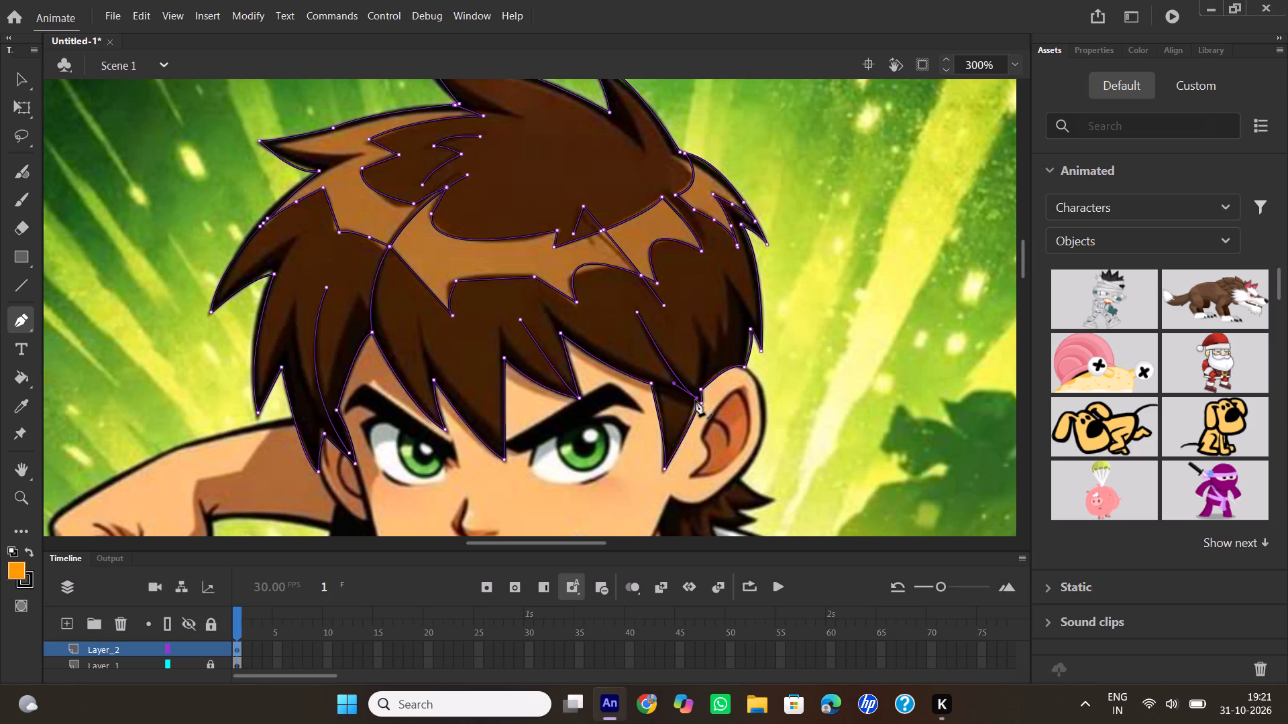
{"action": "left_click", "coordinate": [696, 400]}
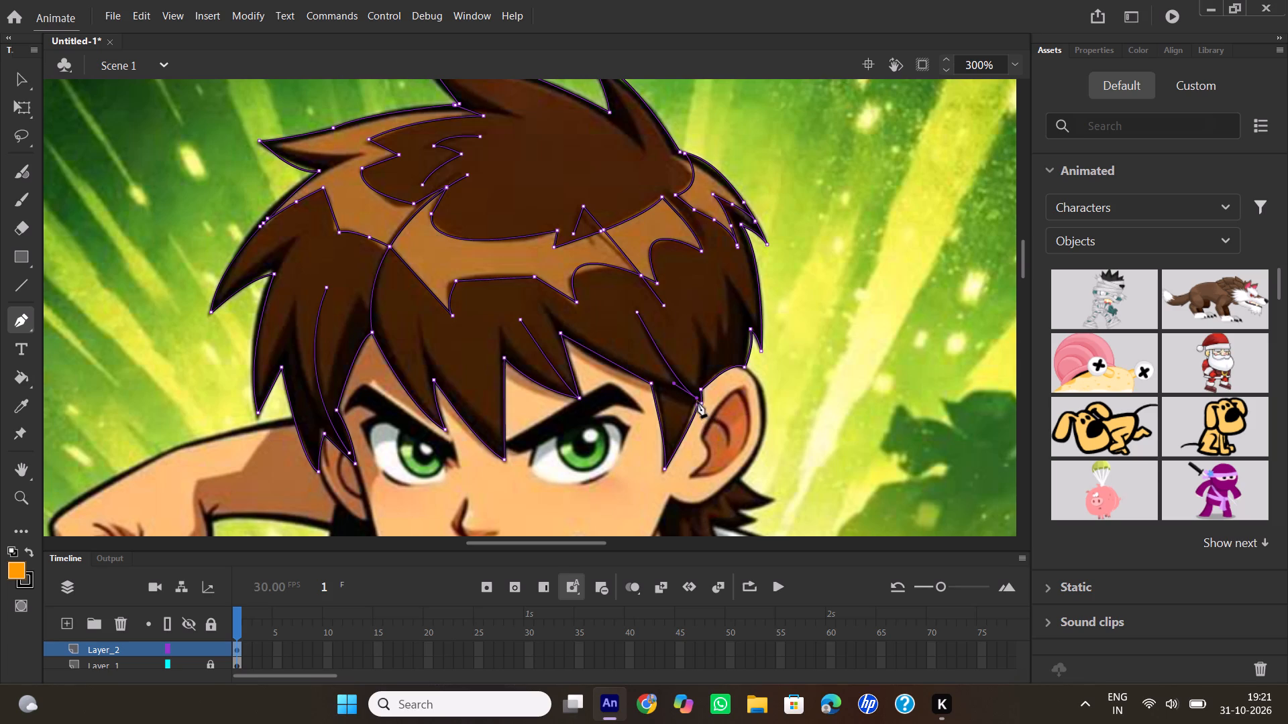
{"action": "double_click", "coordinate": [696, 400]}
Trace the shadow edge inside the smaller crown spike, from its tip down to a sharp corner and back up to the notch.
{"action": "scroll", "coordinate": [559, 245], "scroll_direction": "up", "scroll_amount": 1}
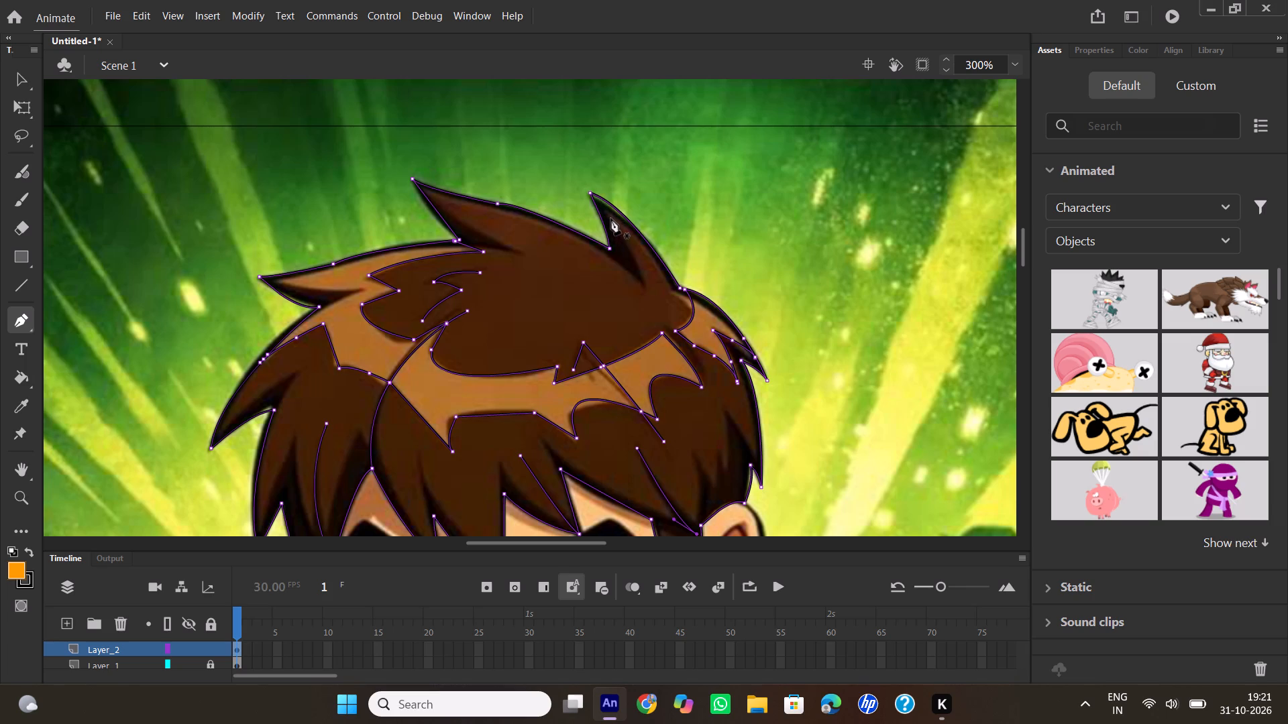
{"action": "left_click", "coordinate": [601, 198]}
{"action": "left_click_drag", "start_coordinate": [648, 289], "coordinate": [655, 318]}
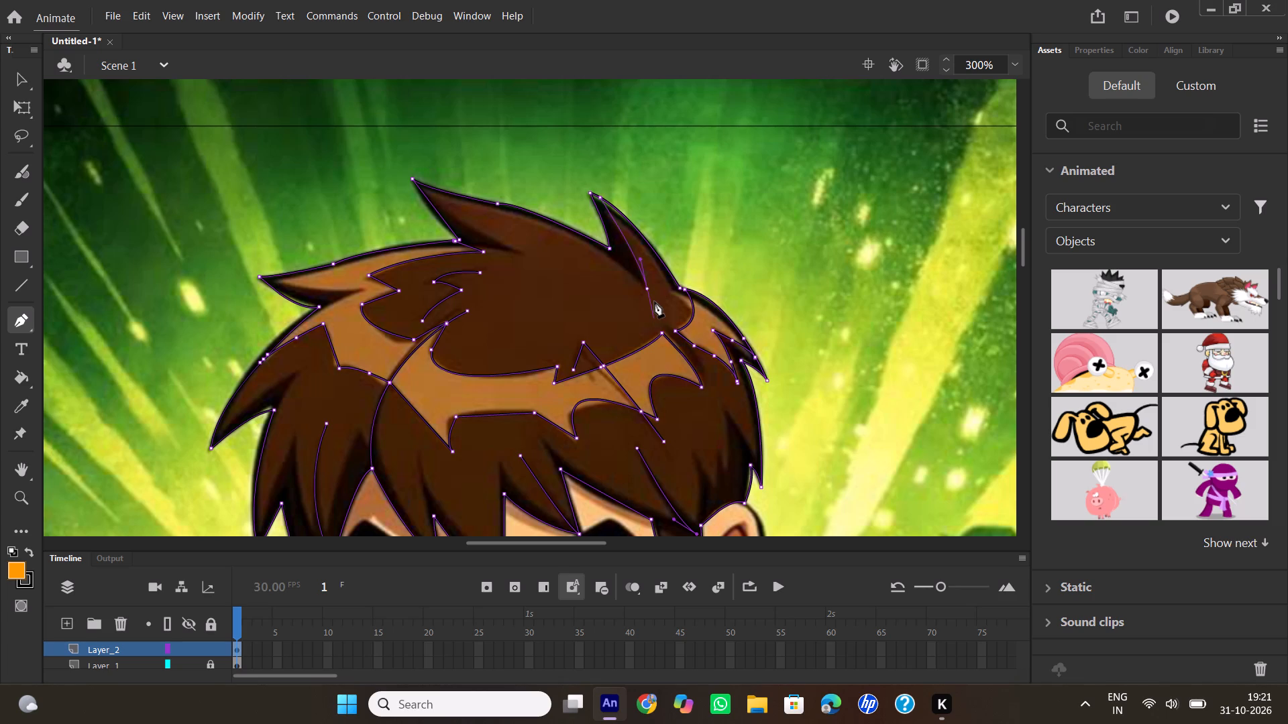
{"action": "left_click", "coordinate": [646, 291]}
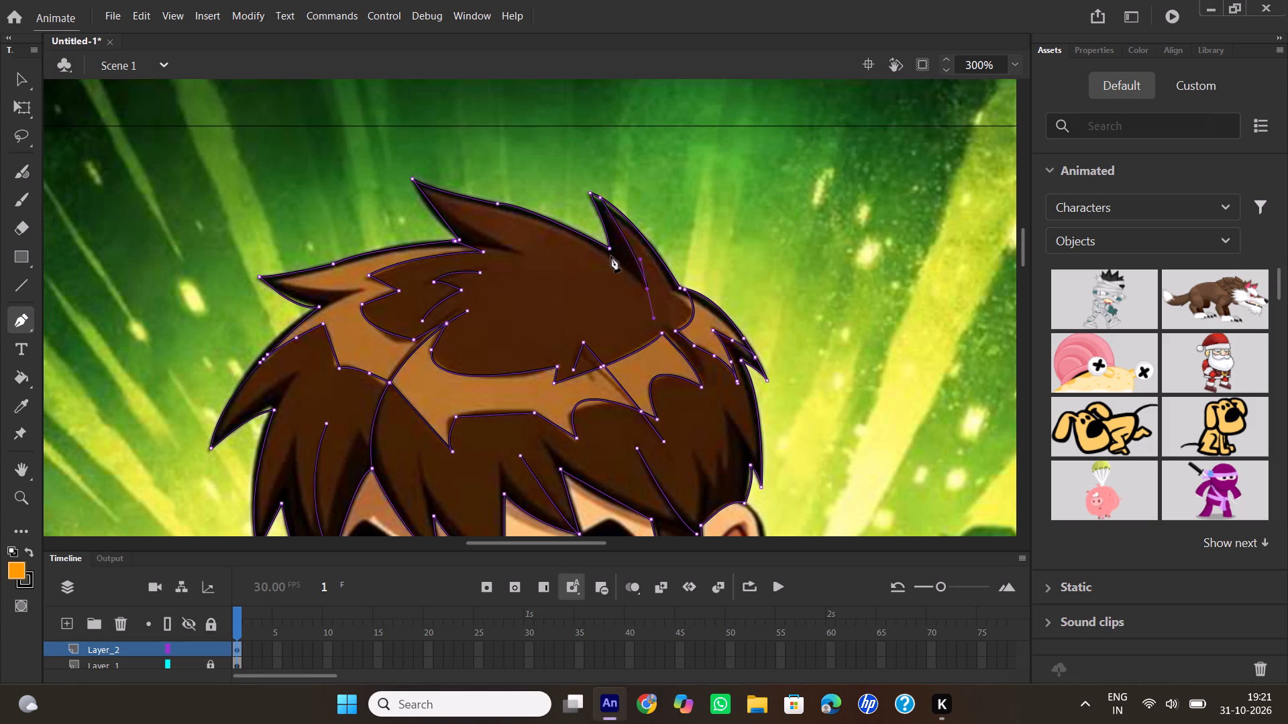
{"action": "left_click_drag", "start_coordinate": [610, 249], "coordinate": [603, 240]}
{"action": "double_click", "coordinate": [610, 247]}
{"action": "double_click", "coordinate": [611, 251]}
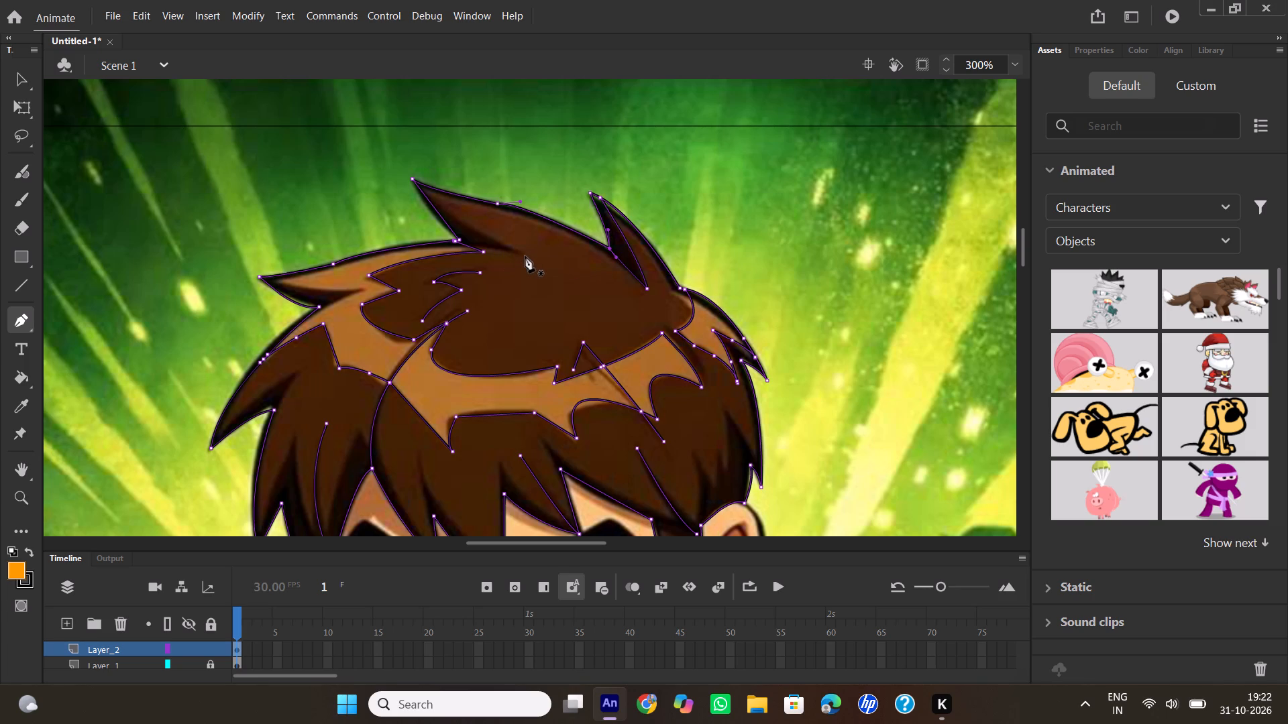
Trace the shadow edges inside the large crown spike, from a corner within the crown to its tip and back to the spike's base.
{"action": "left_click", "coordinate": [525, 256]}
{"action": "left_click_drag", "start_coordinate": [421, 182], "coordinate": [415, 176]}
{"action": "left_click_drag", "start_coordinate": [415, 176], "coordinate": [413, 166]}
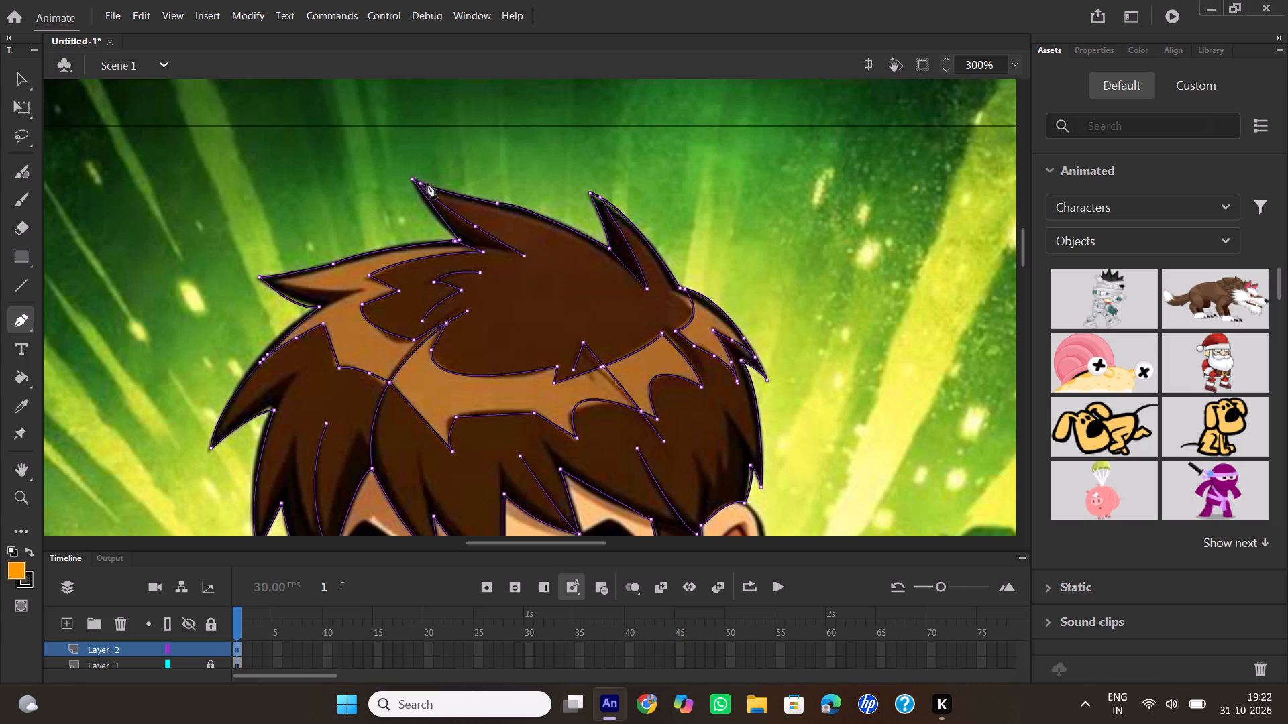
{"action": "double_click", "coordinate": [422, 186]}
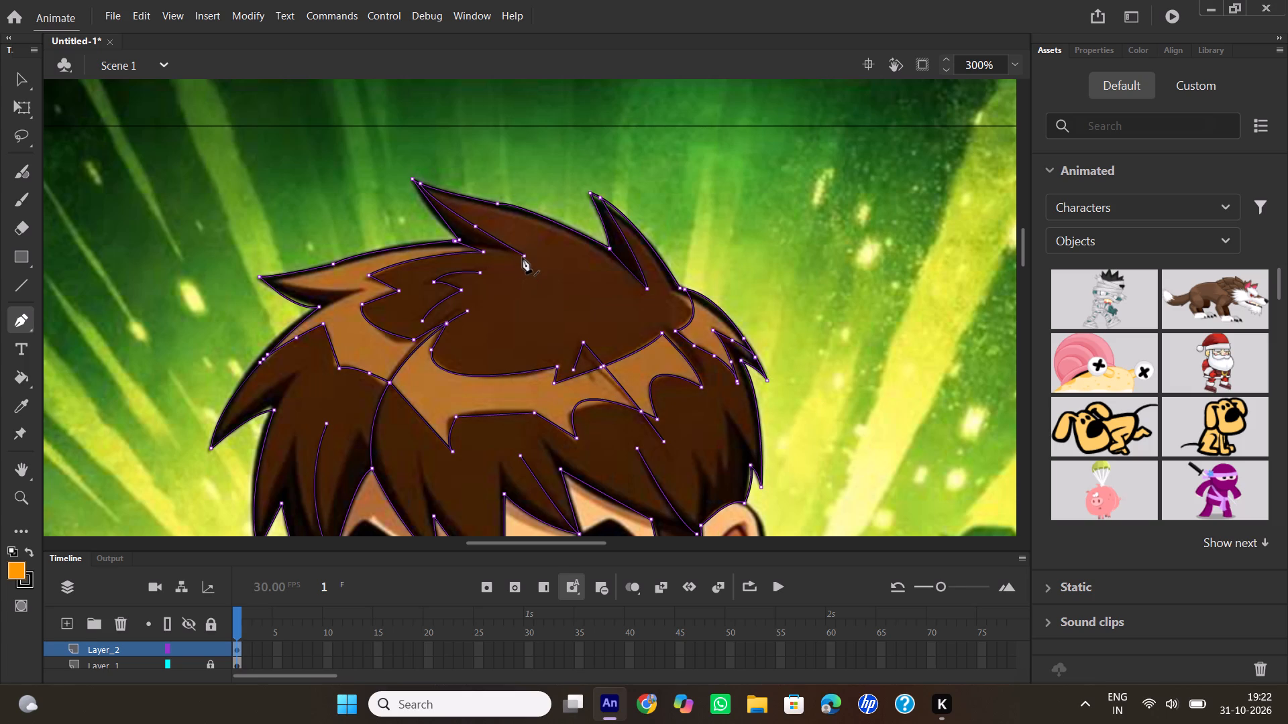
{"action": "left_click", "coordinate": [526, 258]}
{"action": "left_click_drag", "start_coordinate": [456, 244], "coordinate": [437, 242]}
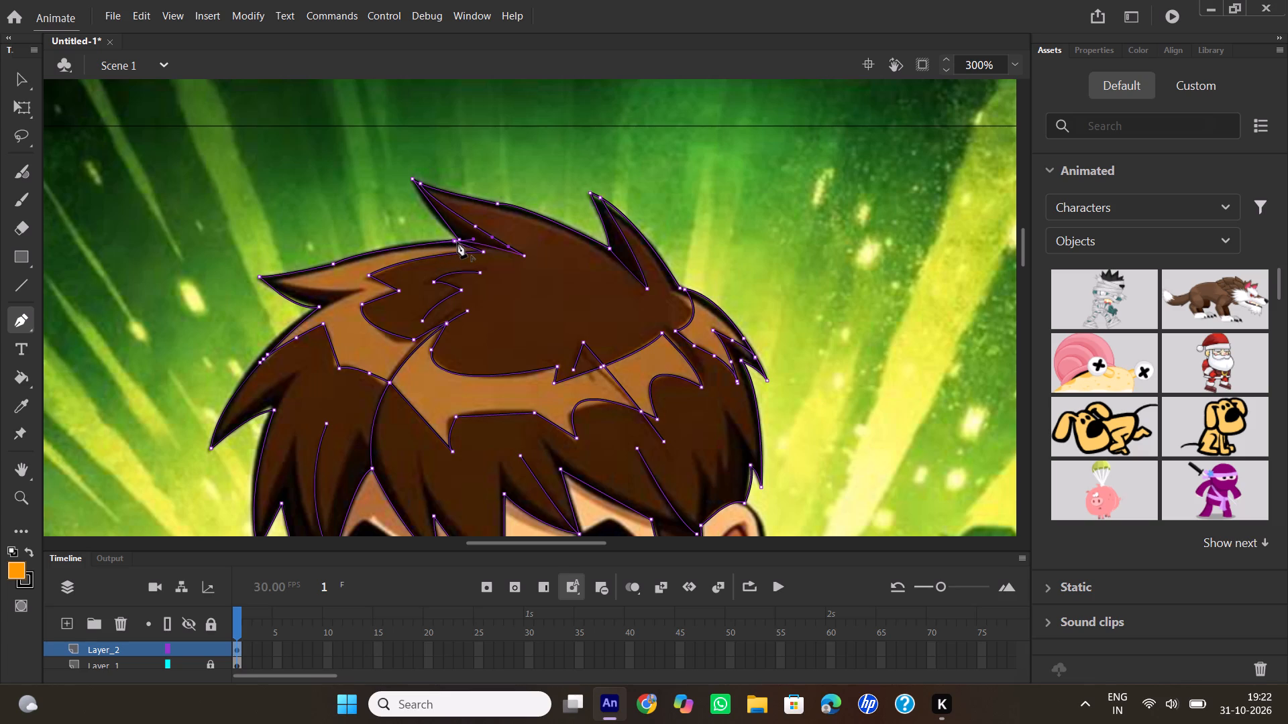
{"action": "double_click", "coordinate": [458, 242]}
Trace the shadow edge of the outer side locks, from the outermost lock tip up to a sharp peak and down into the neighbouring lock.
{"action": "scroll", "coordinate": [443, 306], "scroll_direction": "down", "scroll_amount": 1}
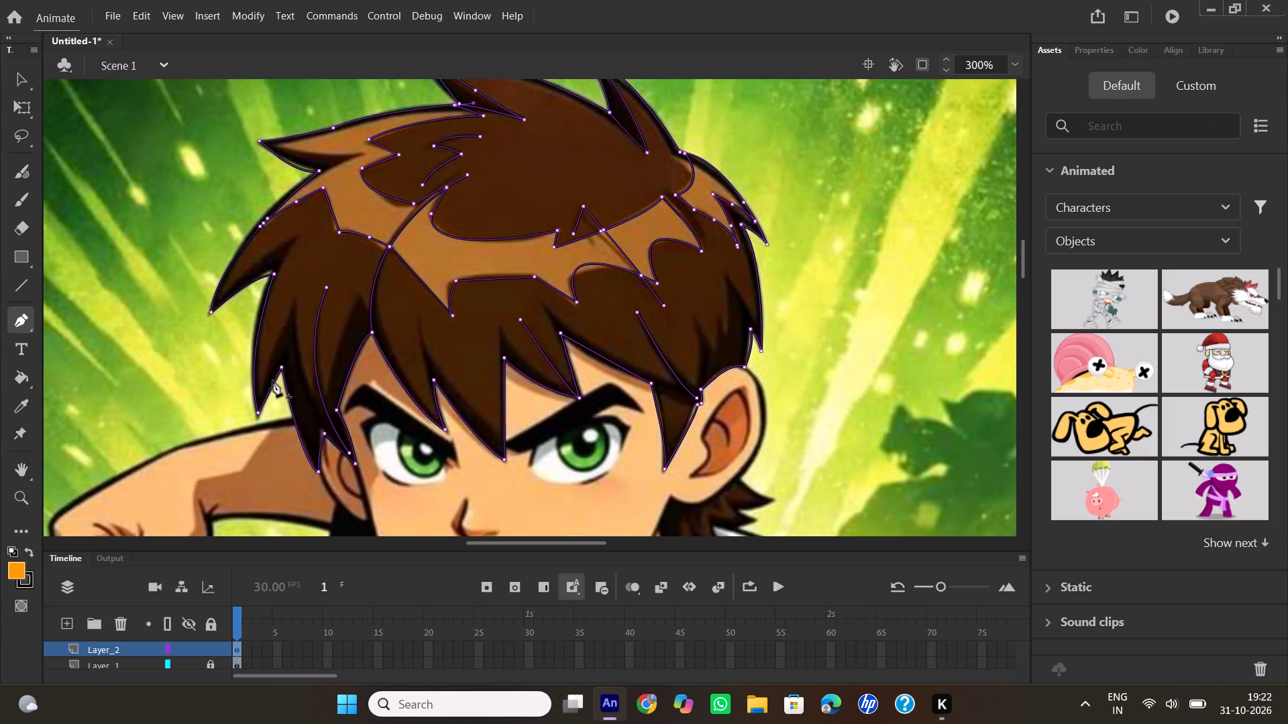
{"action": "left_click", "coordinate": [259, 405]}
{"action": "left_click_drag", "start_coordinate": [299, 300], "coordinate": [319, 287]}
{"action": "left_click_drag", "start_coordinate": [319, 287], "coordinate": [324, 284]}
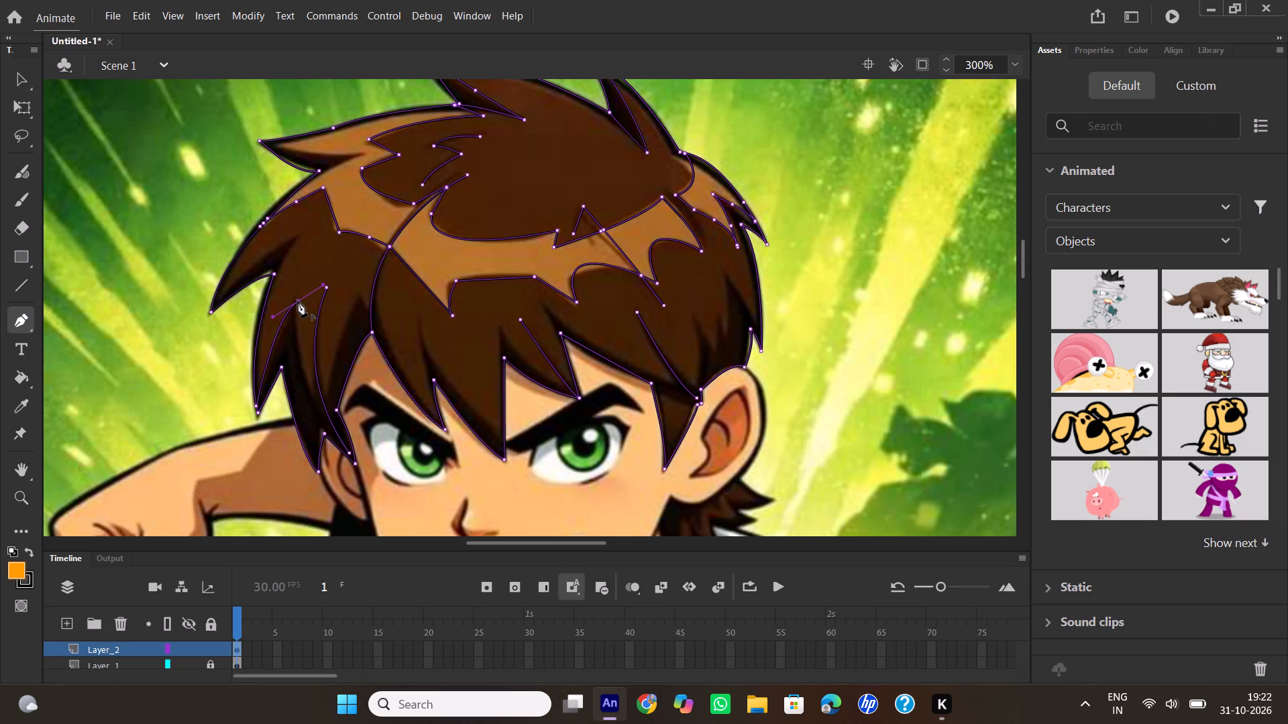
{"action": "left_click", "coordinate": [298, 301]}
{"action": "left_click_drag", "start_coordinate": [314, 402], "coordinate": [331, 427]}
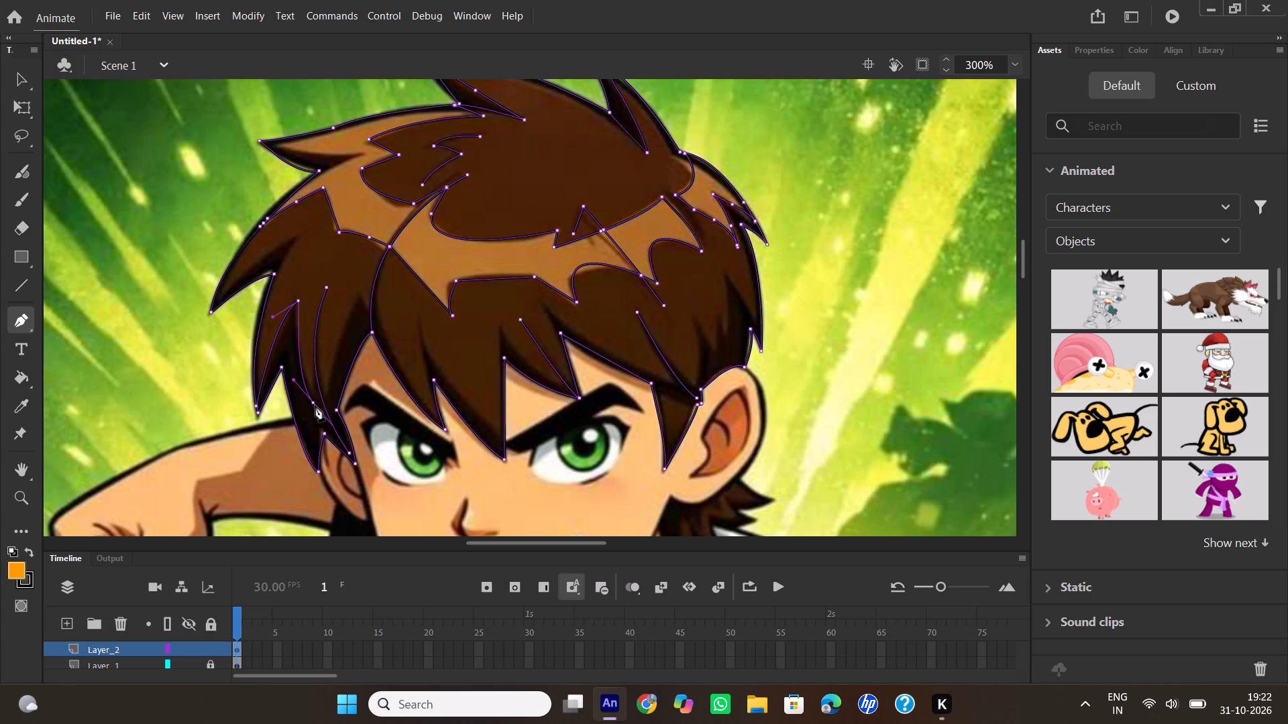
{"action": "left_click", "coordinate": [315, 406]}
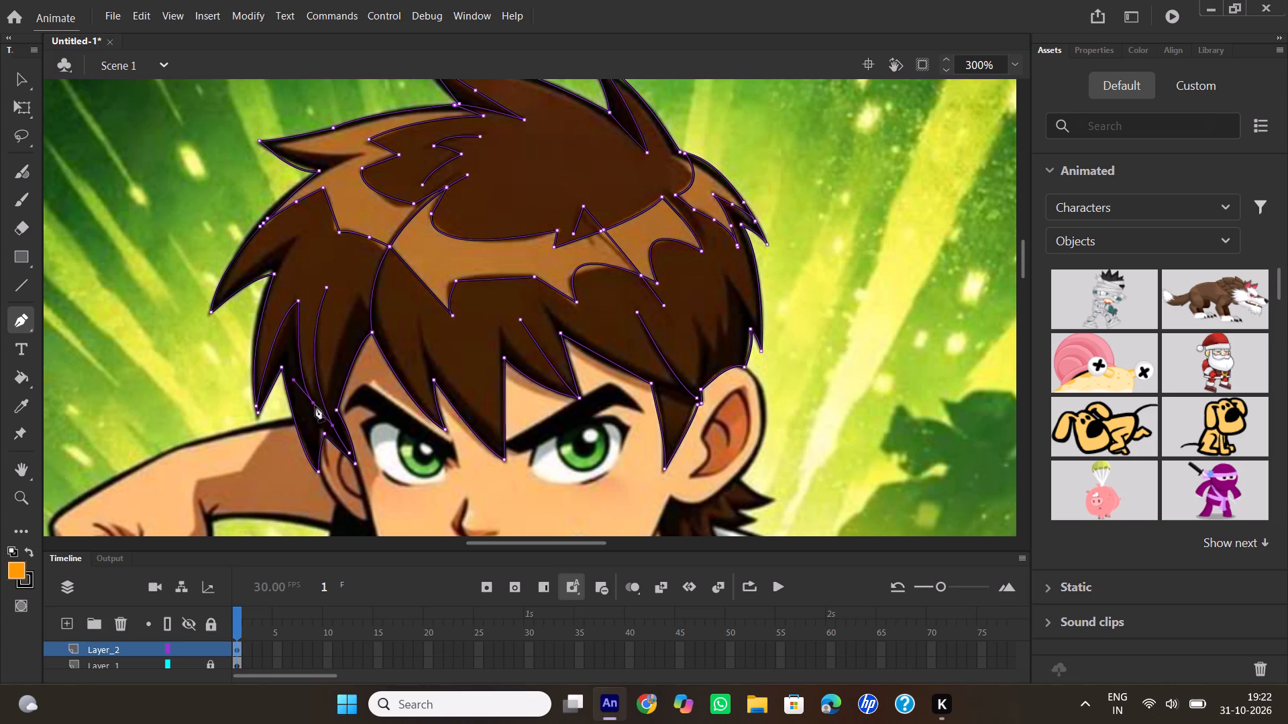
{"action": "left_click", "coordinate": [314, 404]}
Trace the shadow edge of the inner side locks, from a sharp peak down to a low point, up to a second peak and across to the parting line.
{"action": "left_click_drag", "start_coordinate": [317, 353], "coordinate": [325, 342]}
{"action": "left_click", "coordinate": [317, 356]}
{"action": "left_click_drag", "start_coordinate": [332, 400], "coordinate": [337, 416]}
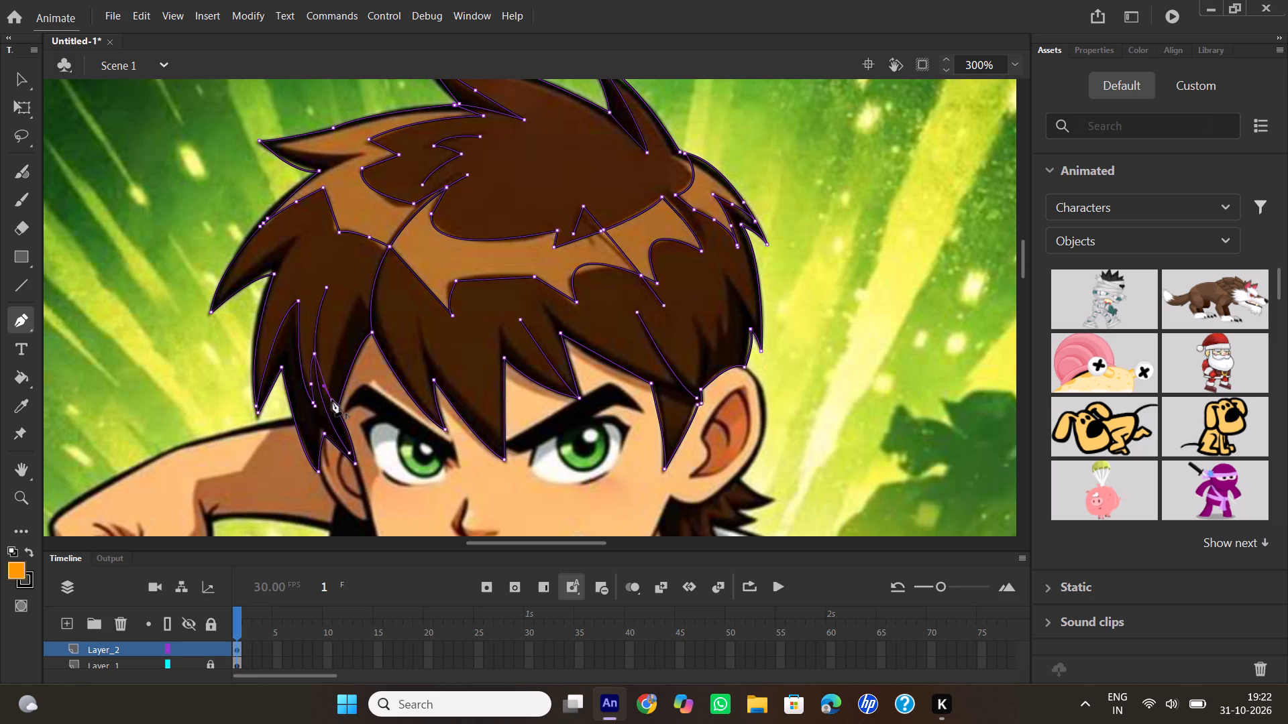
{"action": "left_click", "coordinate": [332, 400]}
{"action": "left_click_drag", "start_coordinate": [358, 302], "coordinate": [378, 284]}
{"action": "left_click_drag", "start_coordinate": [378, 284], "coordinate": [384, 275]}
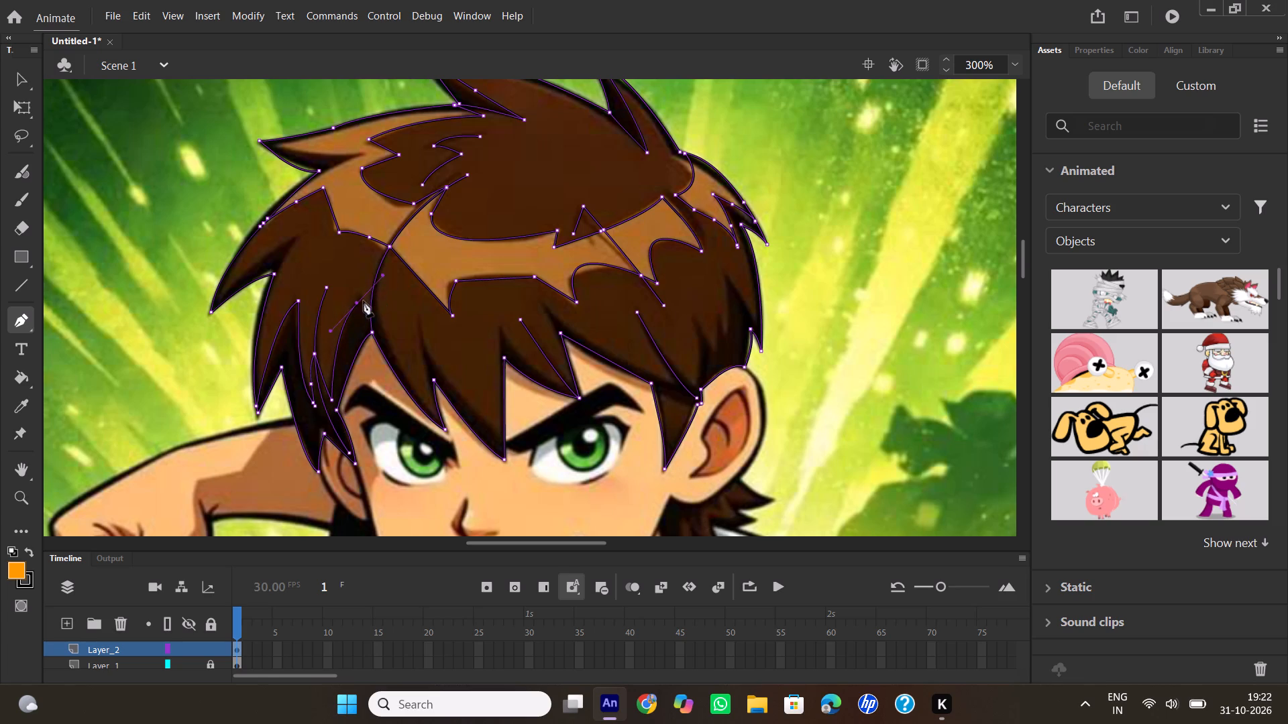
{"action": "left_click", "coordinate": [360, 304]}
{"action": "left_click_drag", "start_coordinate": [373, 312], "coordinate": [390, 320]}
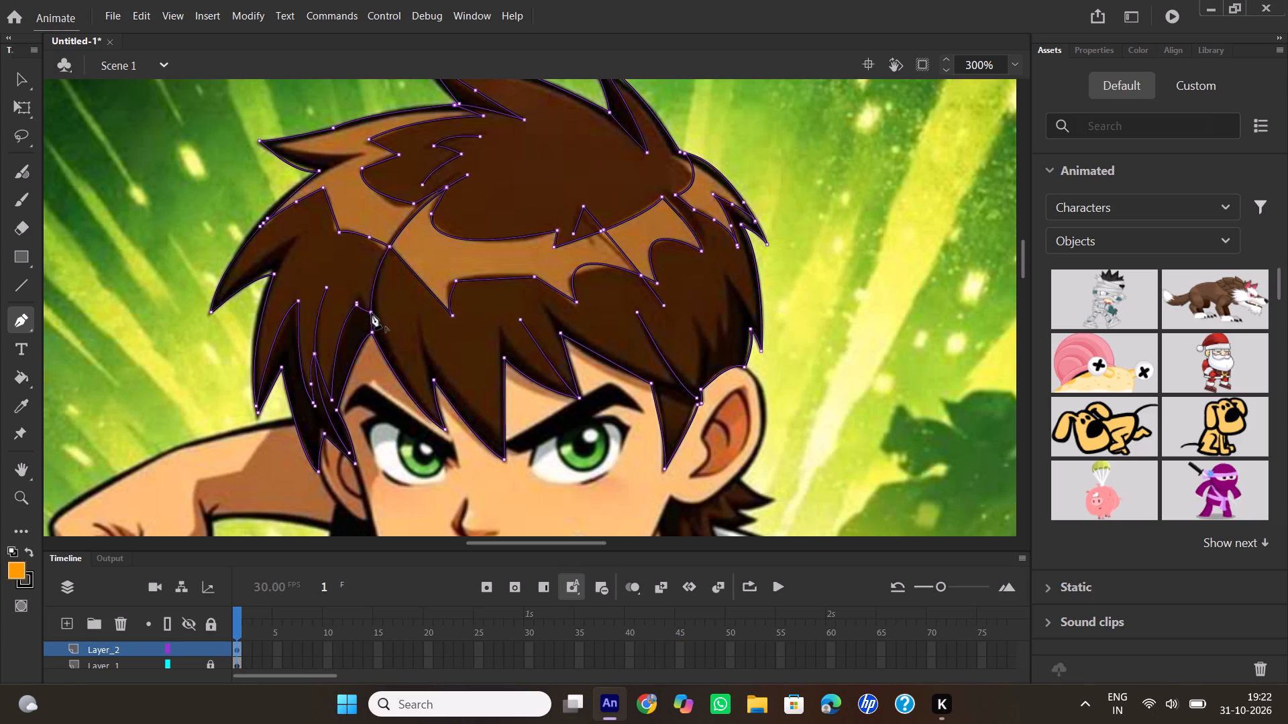
{"action": "double_click", "coordinate": [372, 313]}
Bend the straight segment over the top of the large ear so it follows the ear's curve.
{"action": "scroll", "coordinate": [493, 316], "scroll_direction": "up", "scroll_amount": 1}
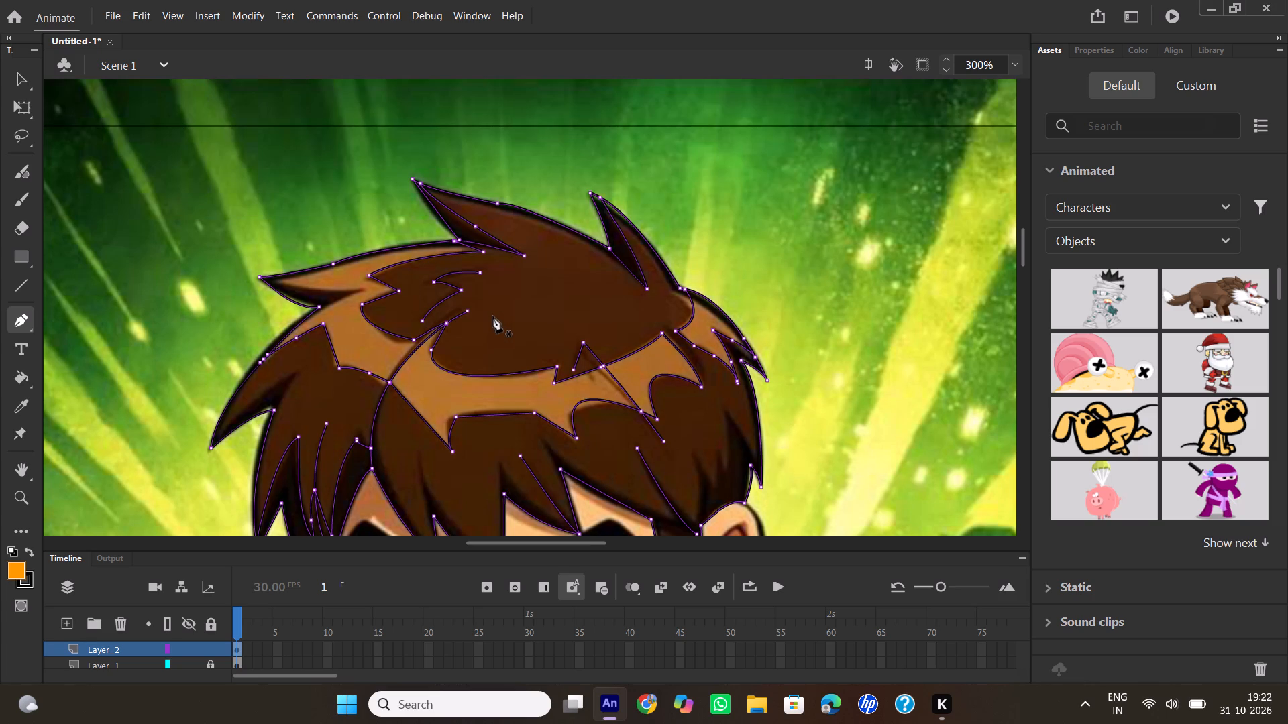
{"action": "scroll", "coordinate": [513, 313], "scroll_direction": "down", "scroll_amount": 1}
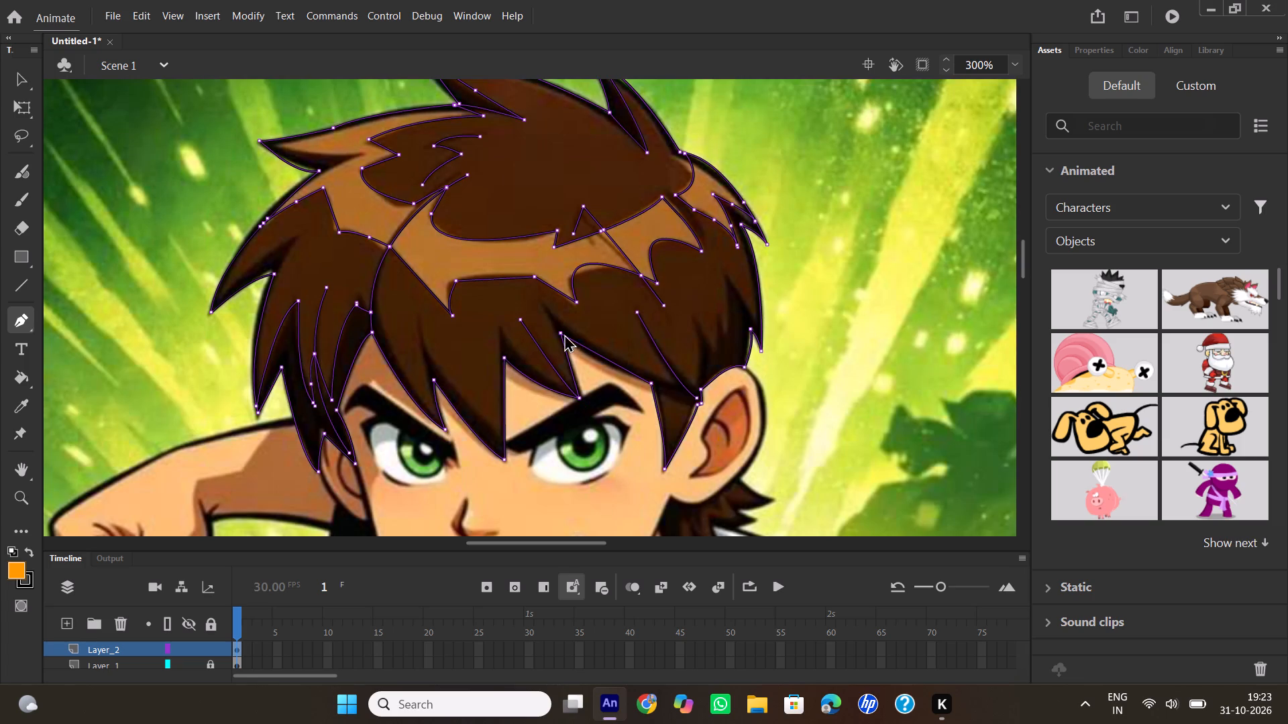
{"action": "scroll", "coordinate": [583, 345], "scroll_direction": "down", "scroll_amount": 1}
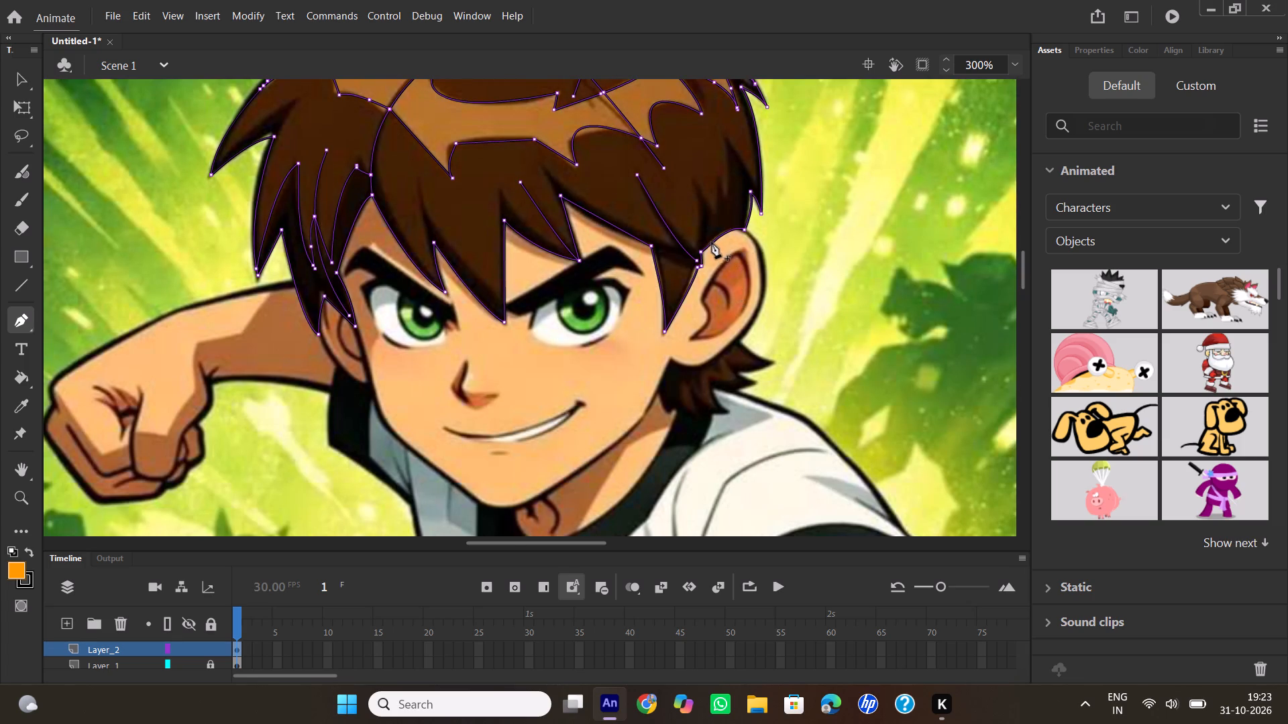
{"action": "left_click", "coordinate": [748, 229]}
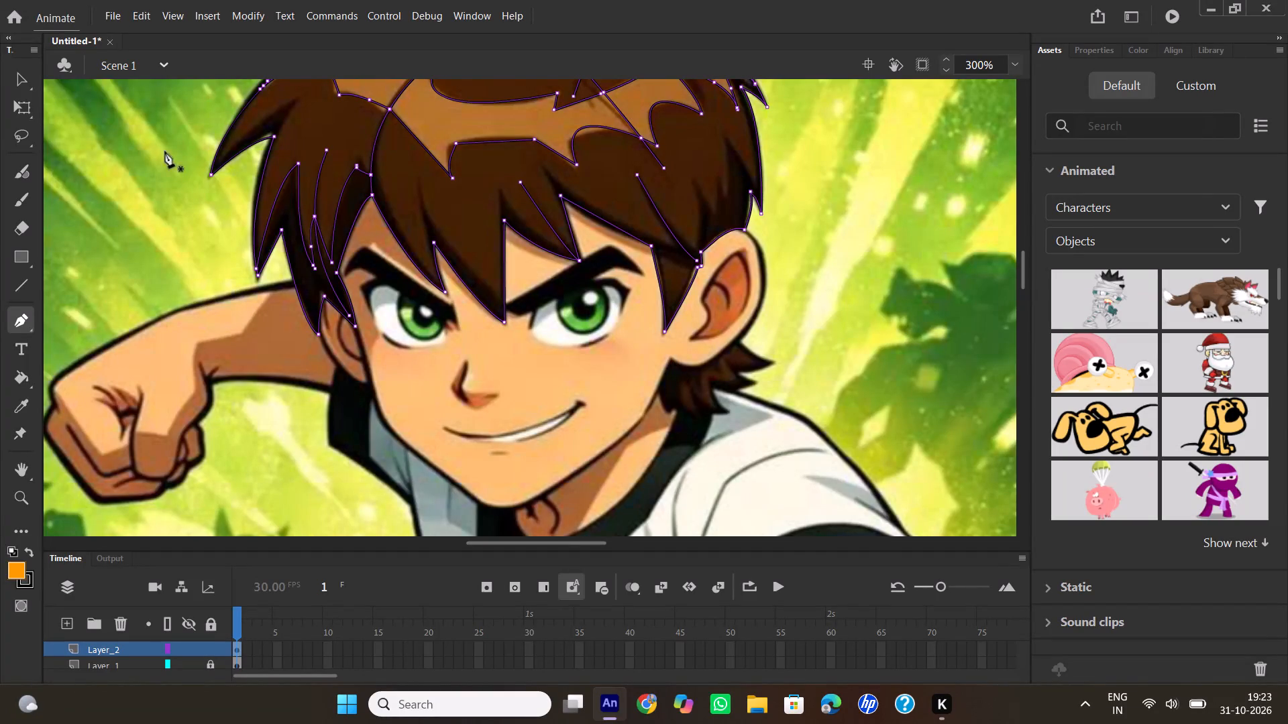
{"action": "left_click", "coordinate": [25, 76]}
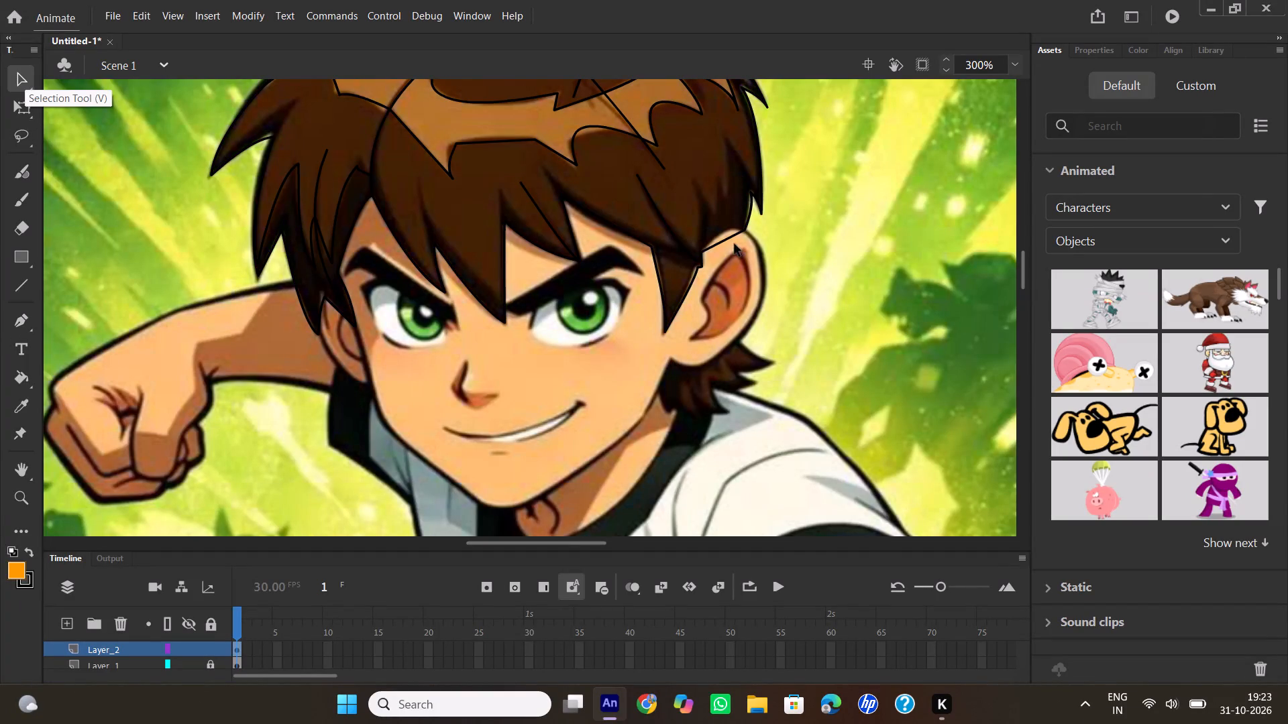
{"action": "left_click_drag", "start_coordinate": [729, 239], "coordinate": [727, 229]}
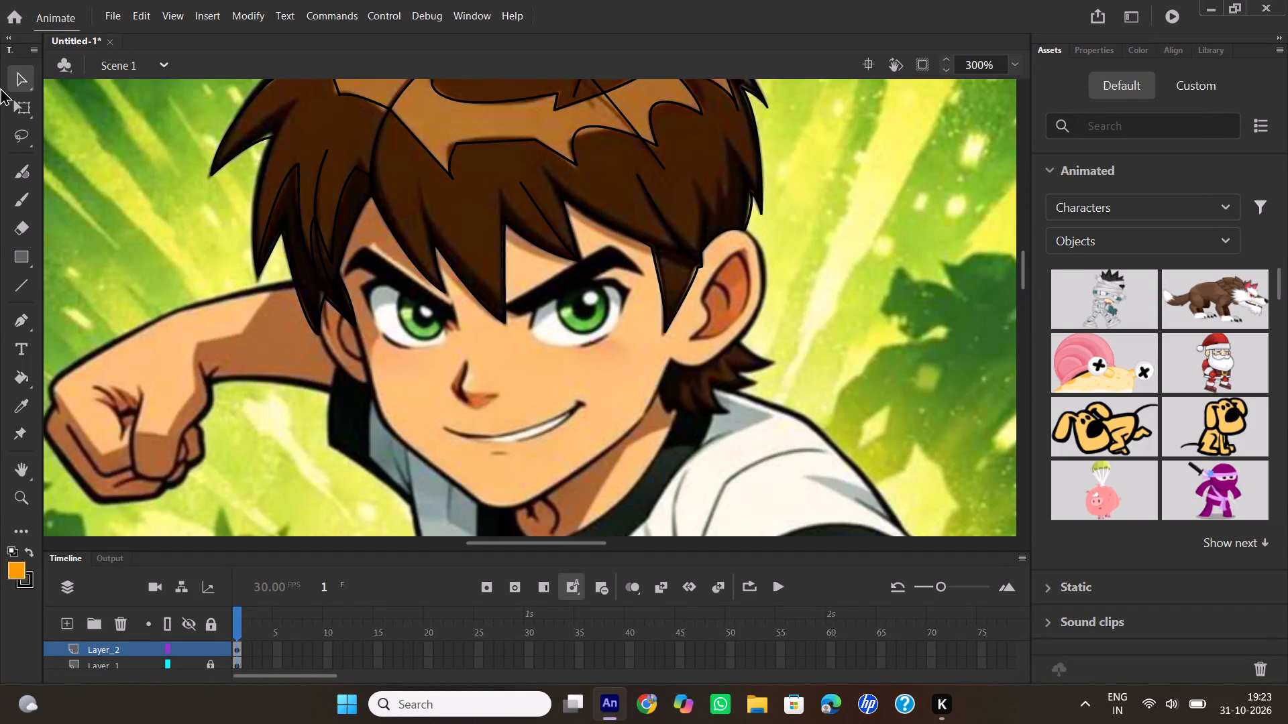
Trace the outer edge of the large ear with the Pen tool, from the hair tip above it around to the lobe at the jaw.
{"action": "left_click", "coordinate": [16, 324]}
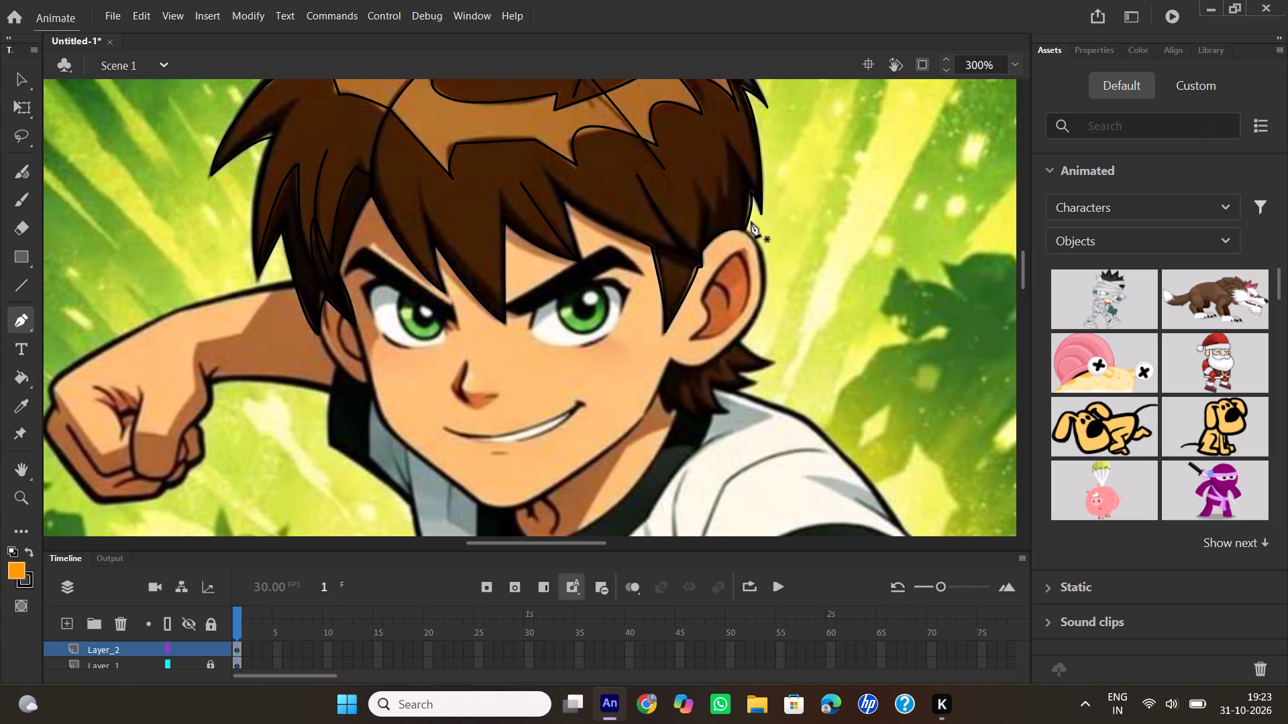
{"action": "left_click", "coordinate": [745, 228]}
{"action": "left_click_drag", "start_coordinate": [753, 322], "coordinate": [712, 384]}
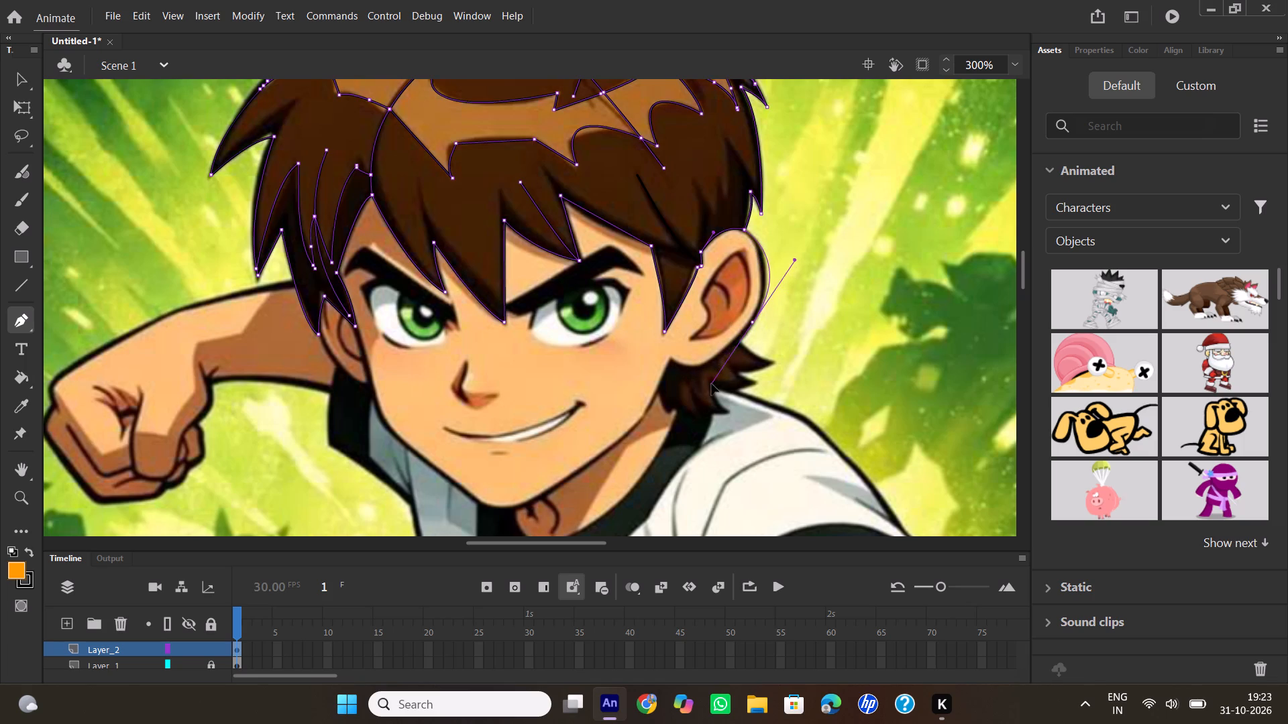
{"action": "left_click_drag", "start_coordinate": [712, 384], "coordinate": [730, 394]}
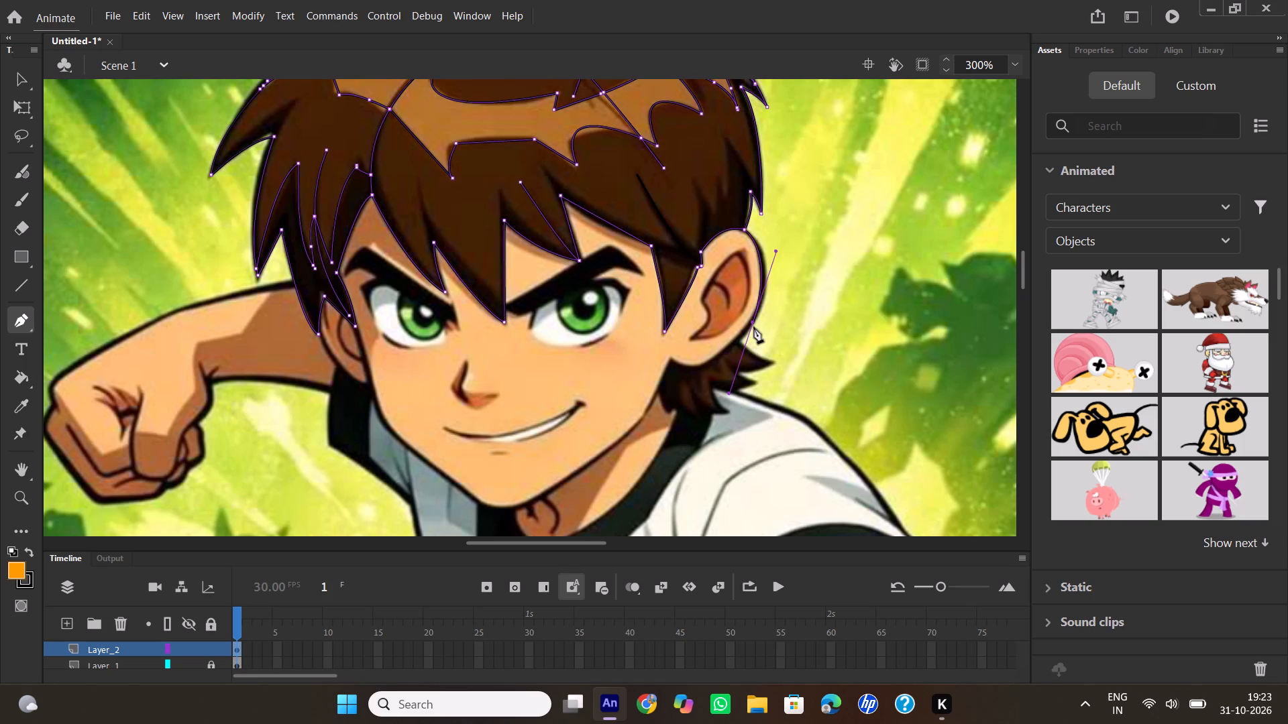
{"action": "left_click", "coordinate": [751, 323]}
{"action": "left_click_drag", "start_coordinate": [674, 359], "coordinate": [643, 336]}
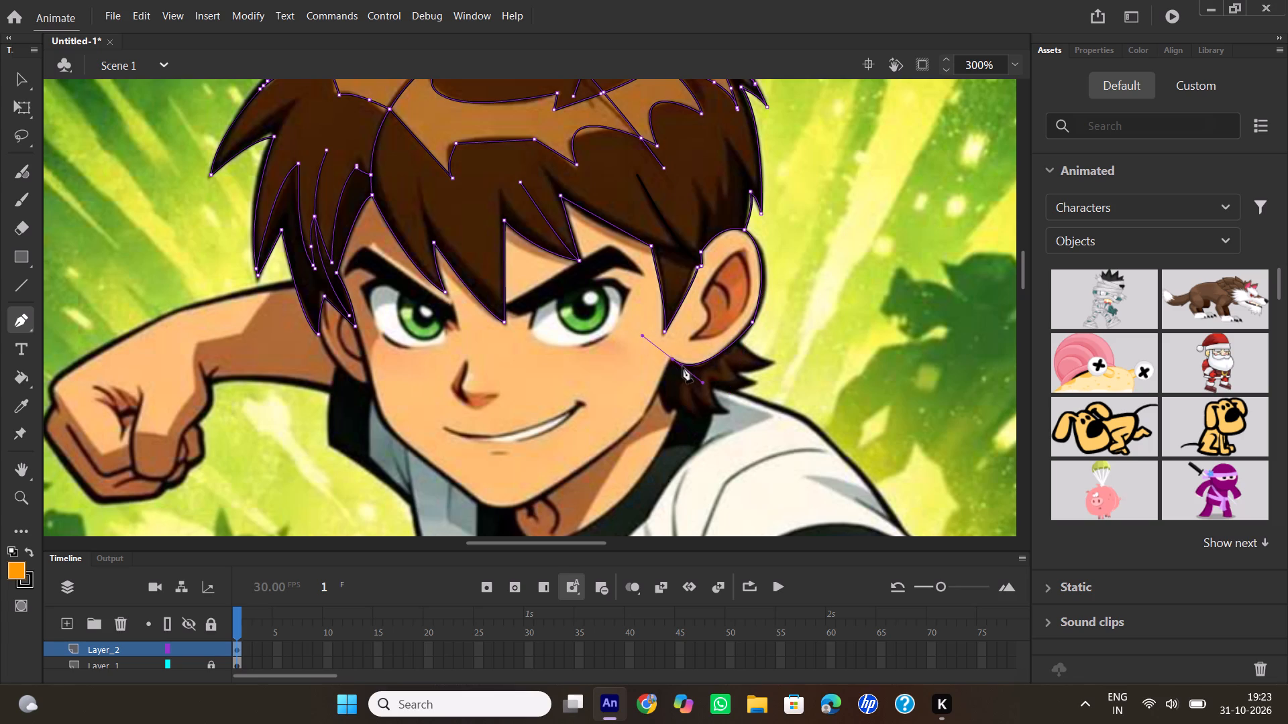
{"action": "left_click", "coordinate": [674, 360]}
Continue the face outline from the large ear's lobe along the jaw and around the chin to its far side.
{"action": "left_click_drag", "start_coordinate": [584, 469], "coordinate": [557, 477]}
{"action": "left_click_drag", "start_coordinate": [557, 477], "coordinate": [531, 487]}
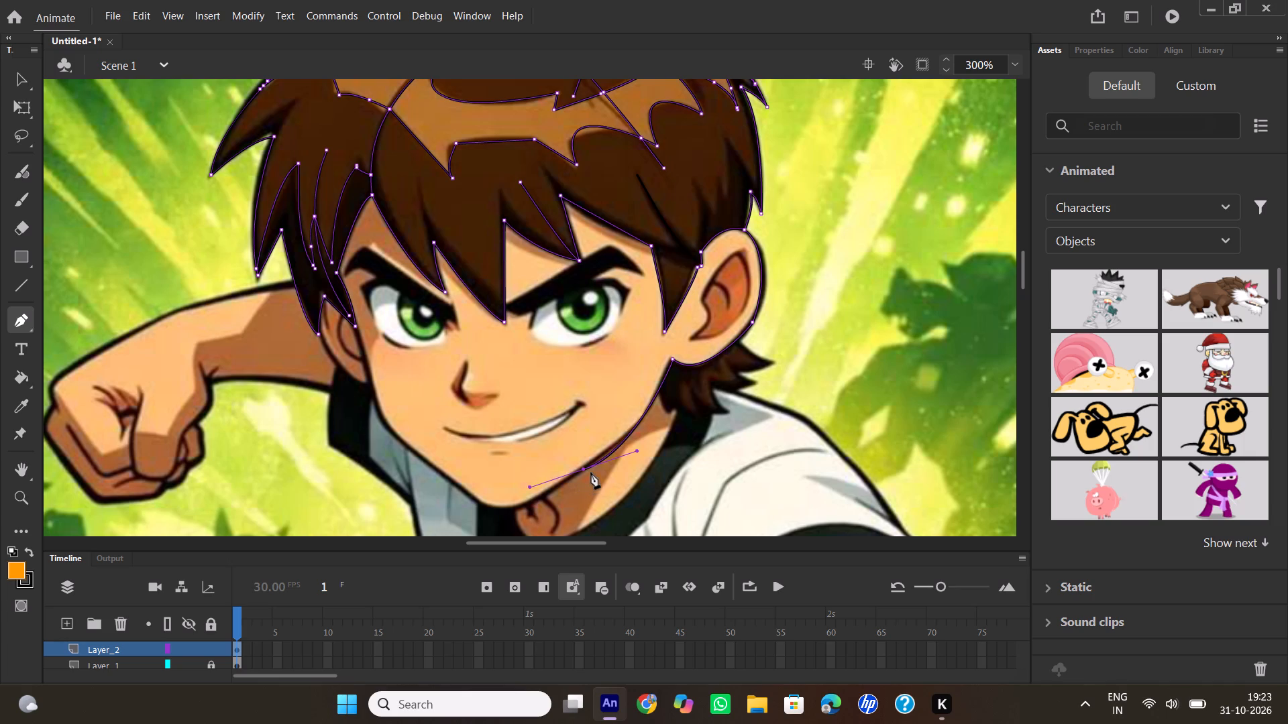
{"action": "left_click", "coordinate": [583, 469]}
{"action": "left_click_drag", "start_coordinate": [522, 507], "coordinate": [504, 512]}
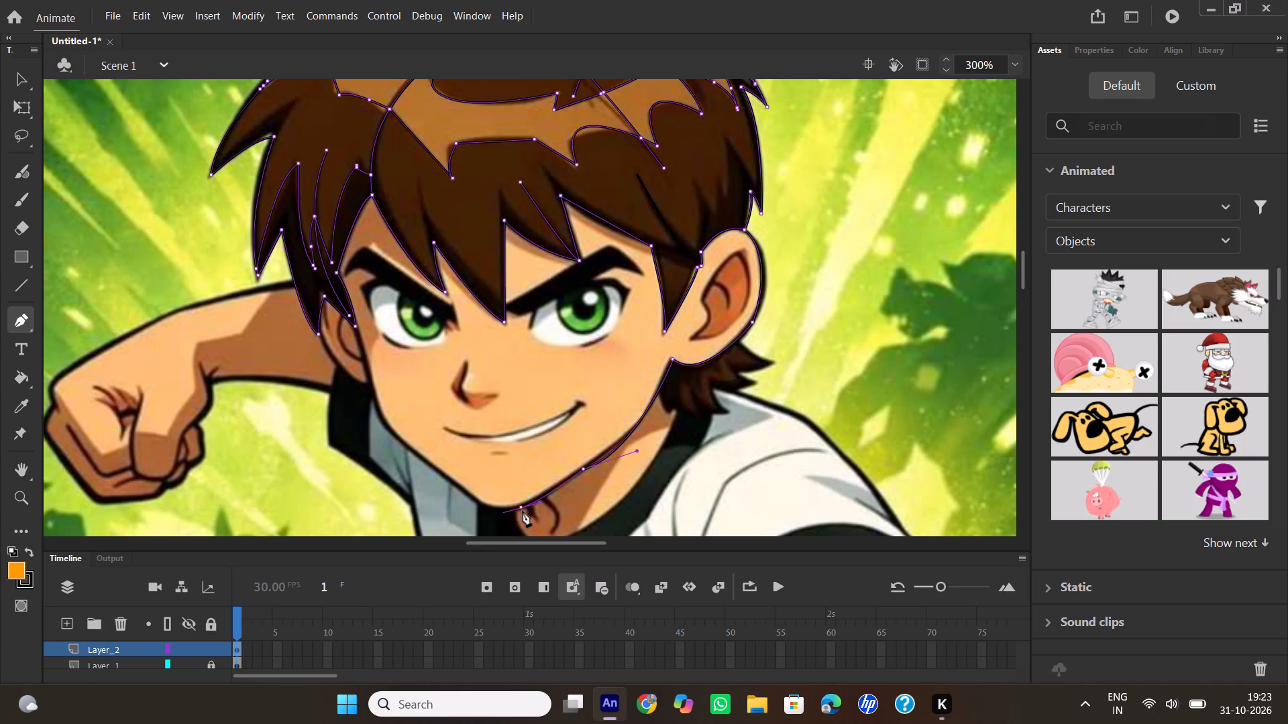
{"action": "left_click", "coordinate": [521, 508]}
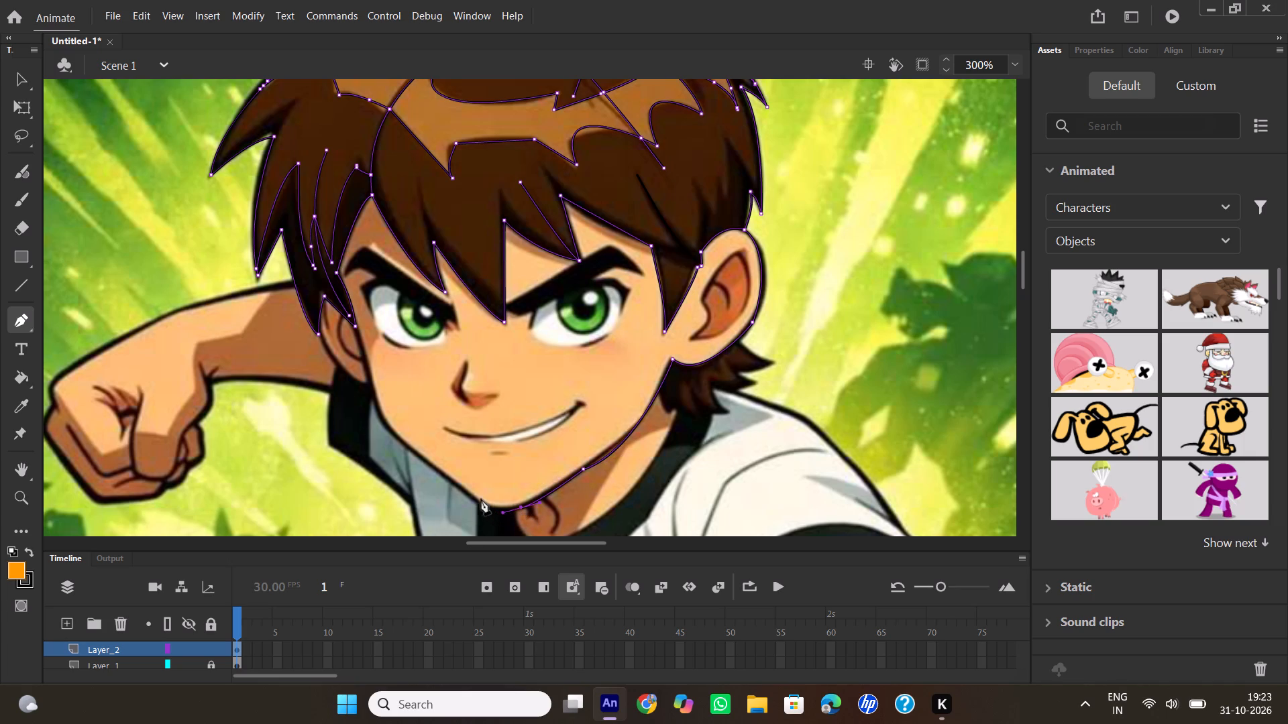
{"action": "left_click_drag", "start_coordinate": [476, 497], "coordinate": [464, 485]}
{"action": "left_click", "coordinate": [476, 498]}
Continue the face outline from the chin up the far cheek to the side-lock tip beside the small ear.
{"action": "left_click_drag", "start_coordinate": [401, 440], "coordinate": [378, 432]}
{"action": "left_click", "coordinate": [400, 440]}
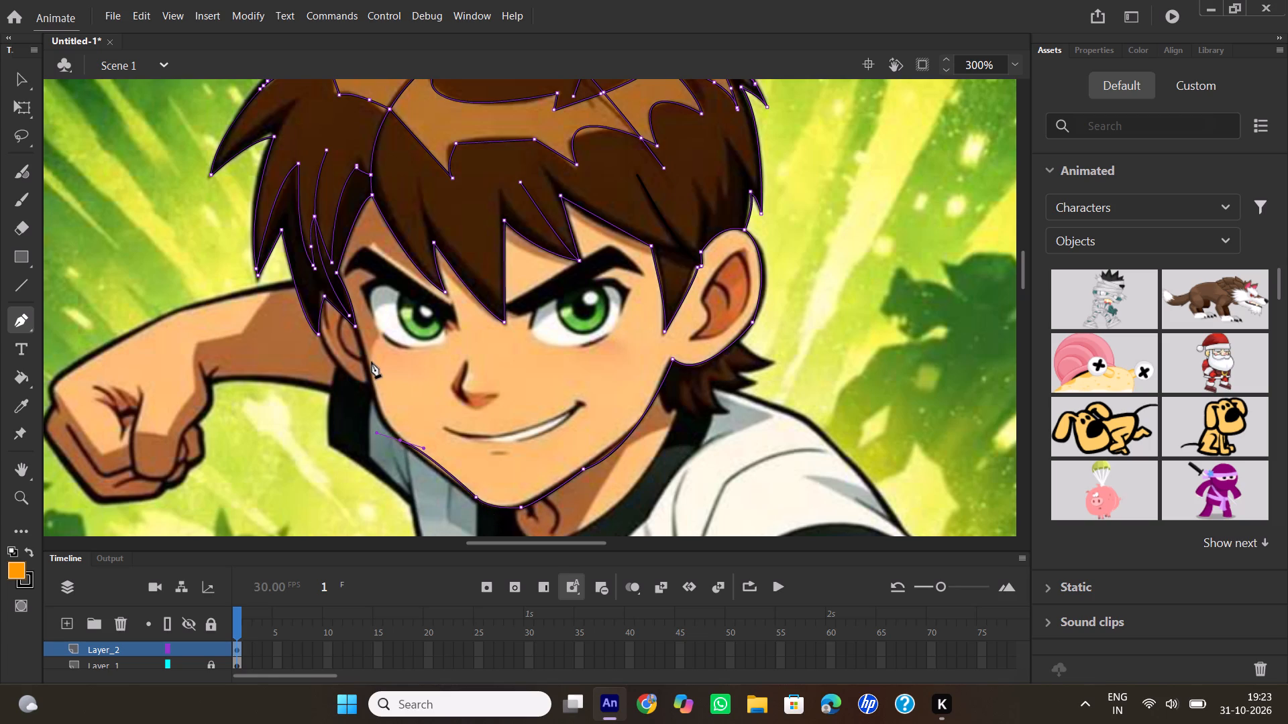
{"action": "left_click_drag", "start_coordinate": [368, 368], "coordinate": [387, 338]}
{"action": "left_click_drag", "start_coordinate": [387, 338], "coordinate": [364, 300]}
{"action": "left_click", "coordinate": [370, 368]}
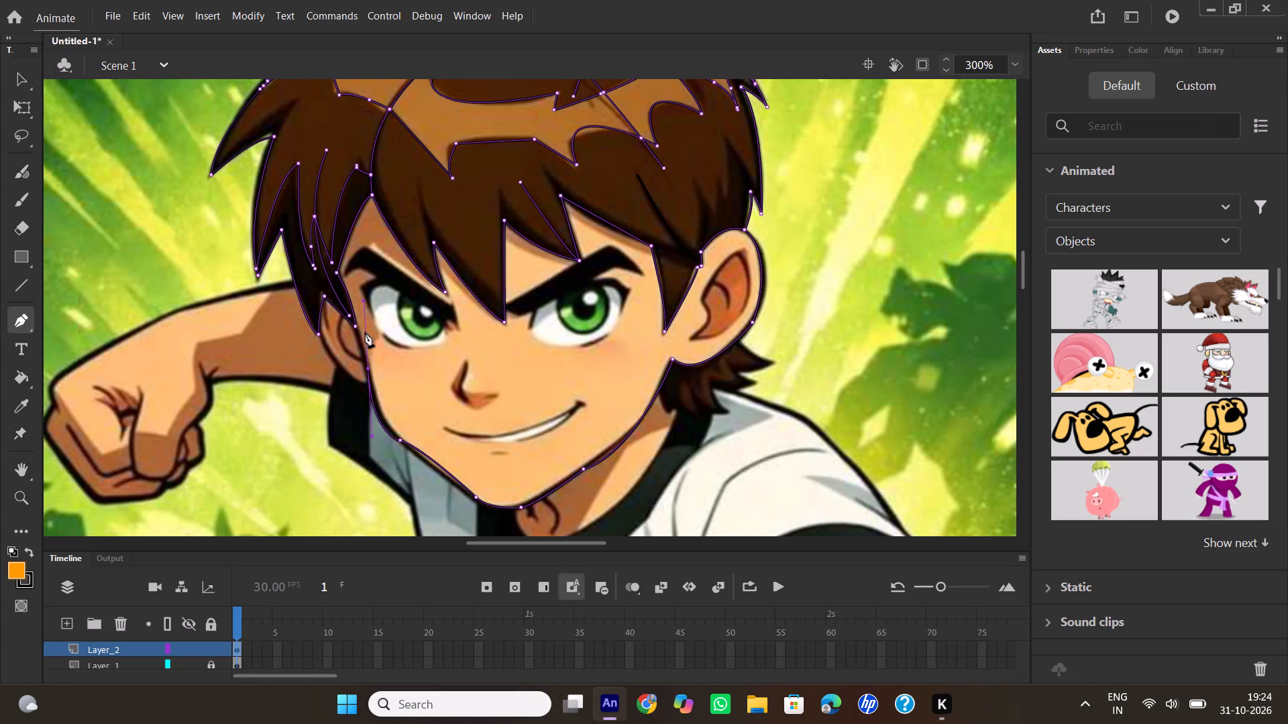
{"action": "left_click_drag", "start_coordinate": [355, 324], "coordinate": [347, 311]}
{"action": "double_click", "coordinate": [356, 326]}
Reshape the jaw segment between the large ear's lobe and the chin with the Selection tool to match the reference jawline.
{"action": "left_click", "coordinate": [24, 84]}
{"action": "left_click", "coordinate": [445, 469]}
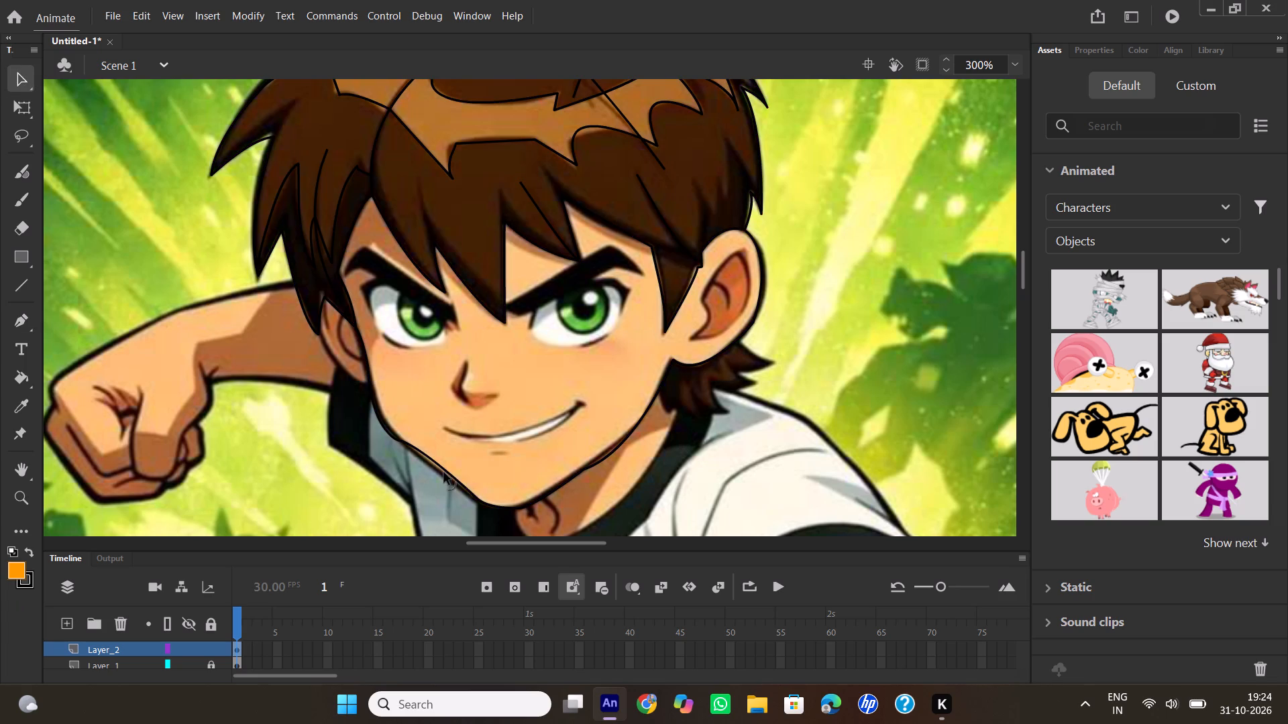
{"action": "left_click", "coordinate": [612, 455]}
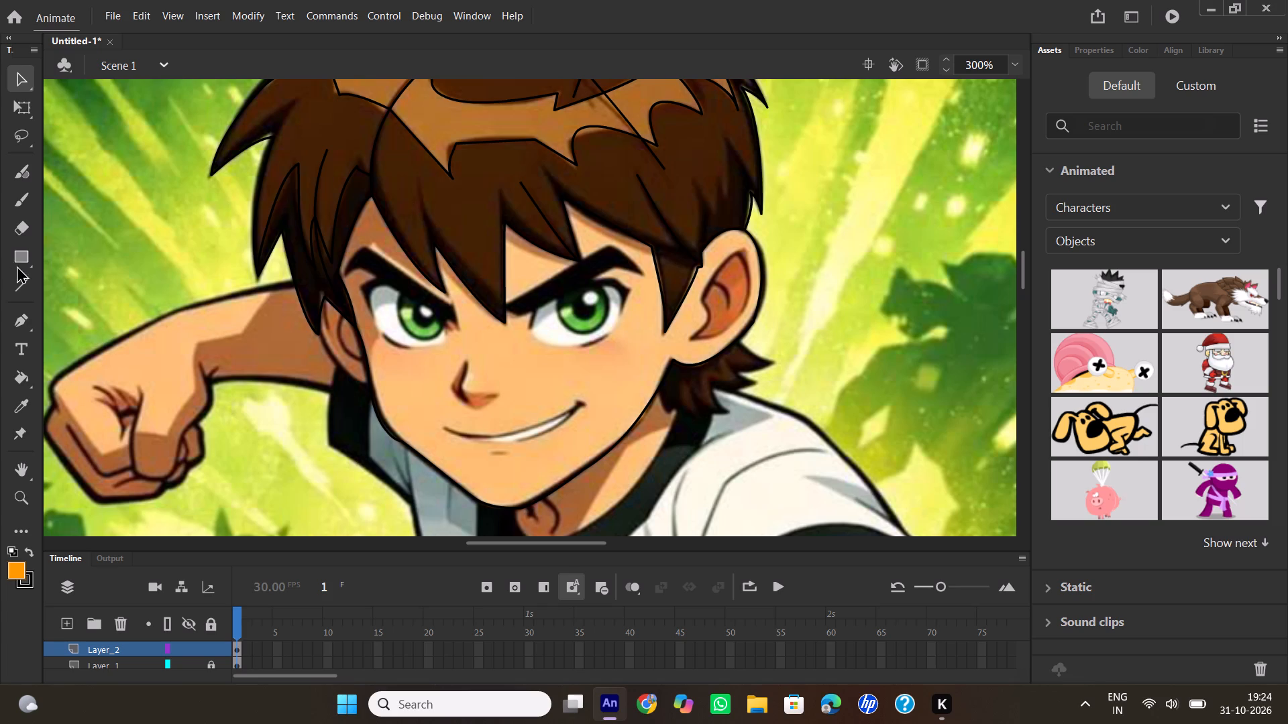
Trace the inner contour of the large ear as a closed shape with the Pen tool.
{"action": "left_click", "coordinate": [23, 316]}
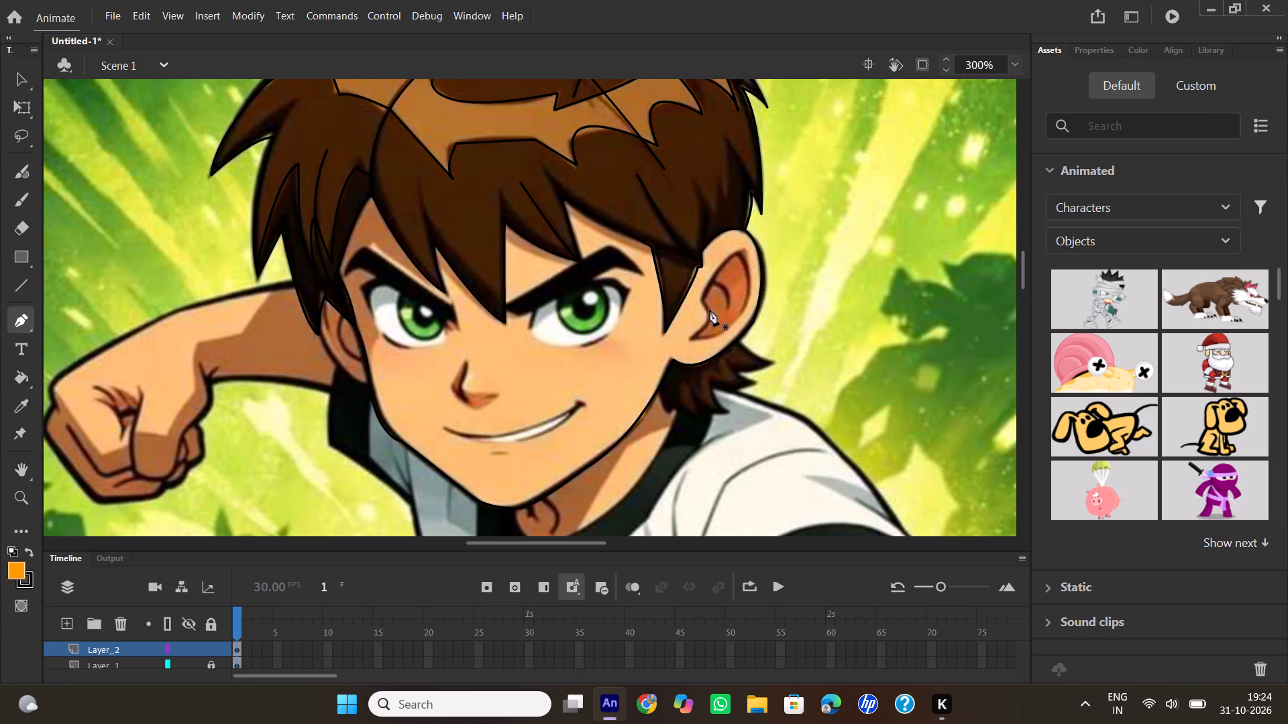
{"action": "left_click", "coordinate": [693, 339]}
{"action": "left_click_drag", "start_coordinate": [749, 284], "coordinate": [751, 249]}
{"action": "left_click_drag", "start_coordinate": [751, 249], "coordinate": [745, 241]}
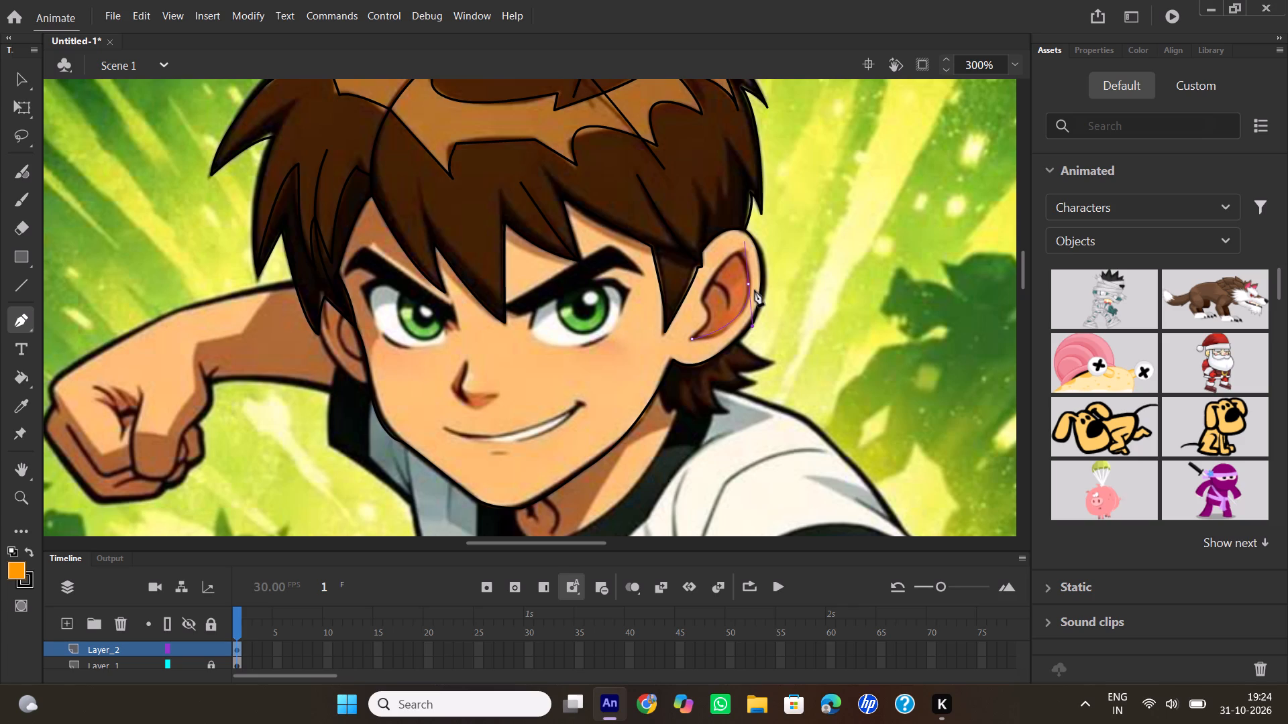
{"action": "left_click", "coordinate": [750, 287]}
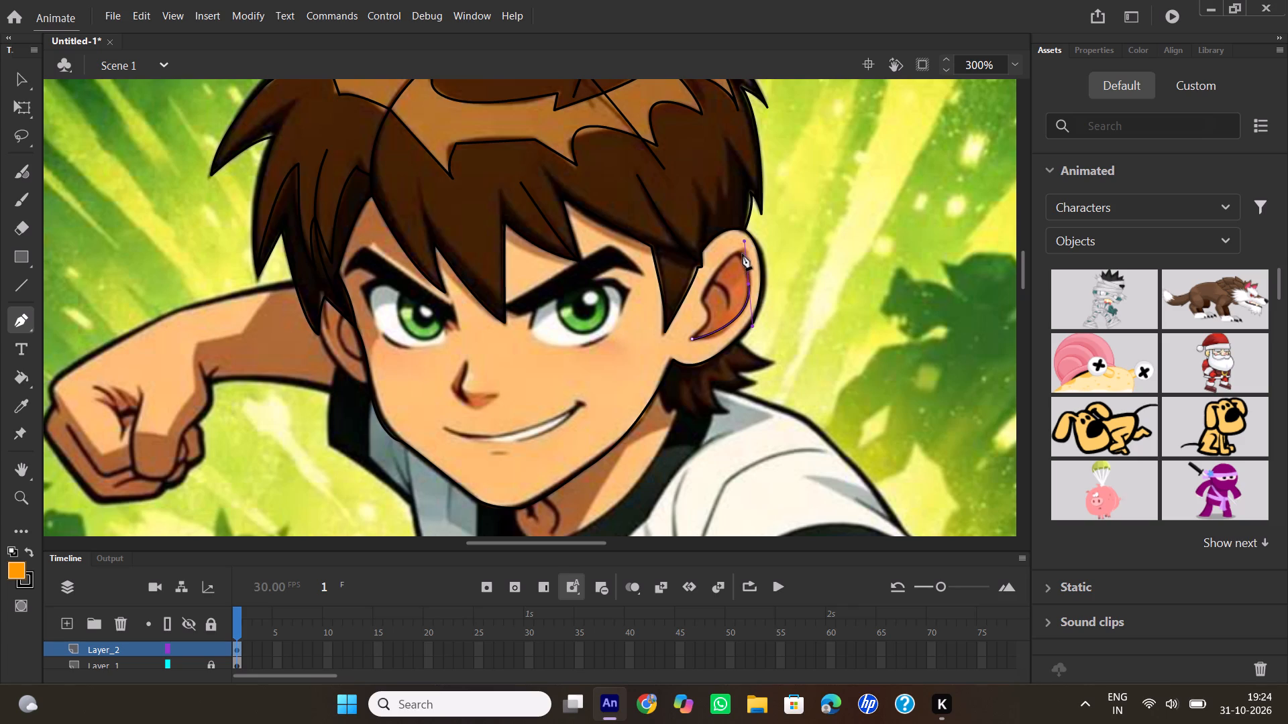
{"action": "left_click_drag", "start_coordinate": [743, 254], "coordinate": [733, 248]}
{"action": "left_click", "coordinate": [741, 254]}
{"action": "left_click_drag", "start_coordinate": [704, 296], "coordinate": [706, 314]}
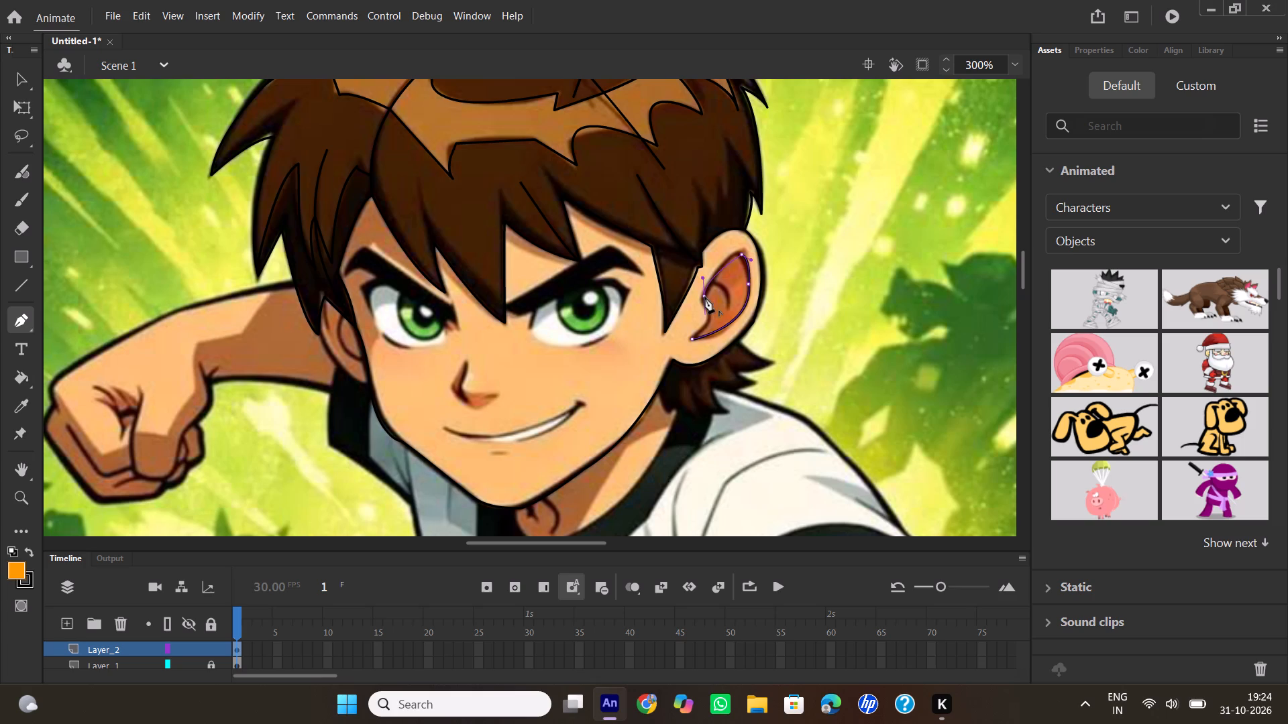
{"action": "left_click", "coordinate": [705, 297]}
{"action": "left_click_drag", "start_coordinate": [690, 339], "coordinate": [669, 355]}
Draw the short curved fold line inside the large ear's inner contour with the Pen tool.
{"action": "left_click", "coordinate": [729, 307]}
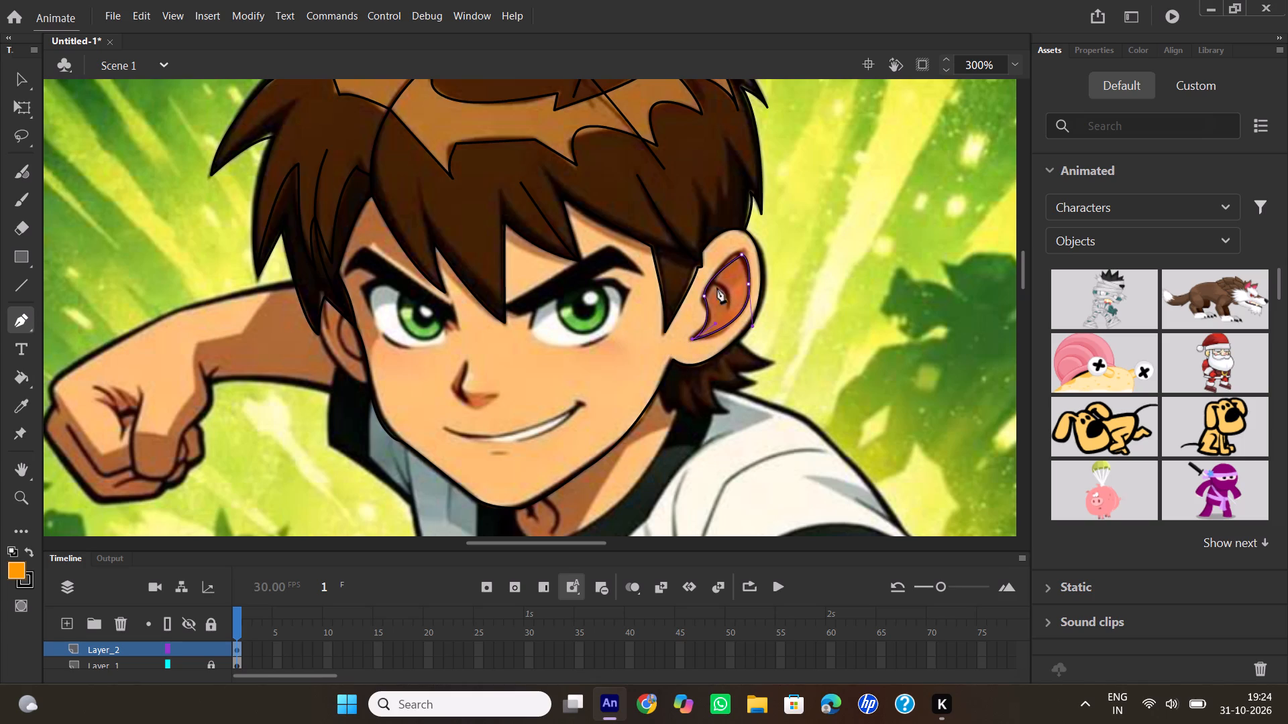
{"action": "left_click_drag", "start_coordinate": [710, 285], "coordinate": [677, 290]}
{"action": "double_click", "coordinate": [710, 286]}
Trace the eyebrow on the large ear's side as a closed shape, from its inner end around the outer tip and back.
{"action": "left_click", "coordinate": [511, 309]}
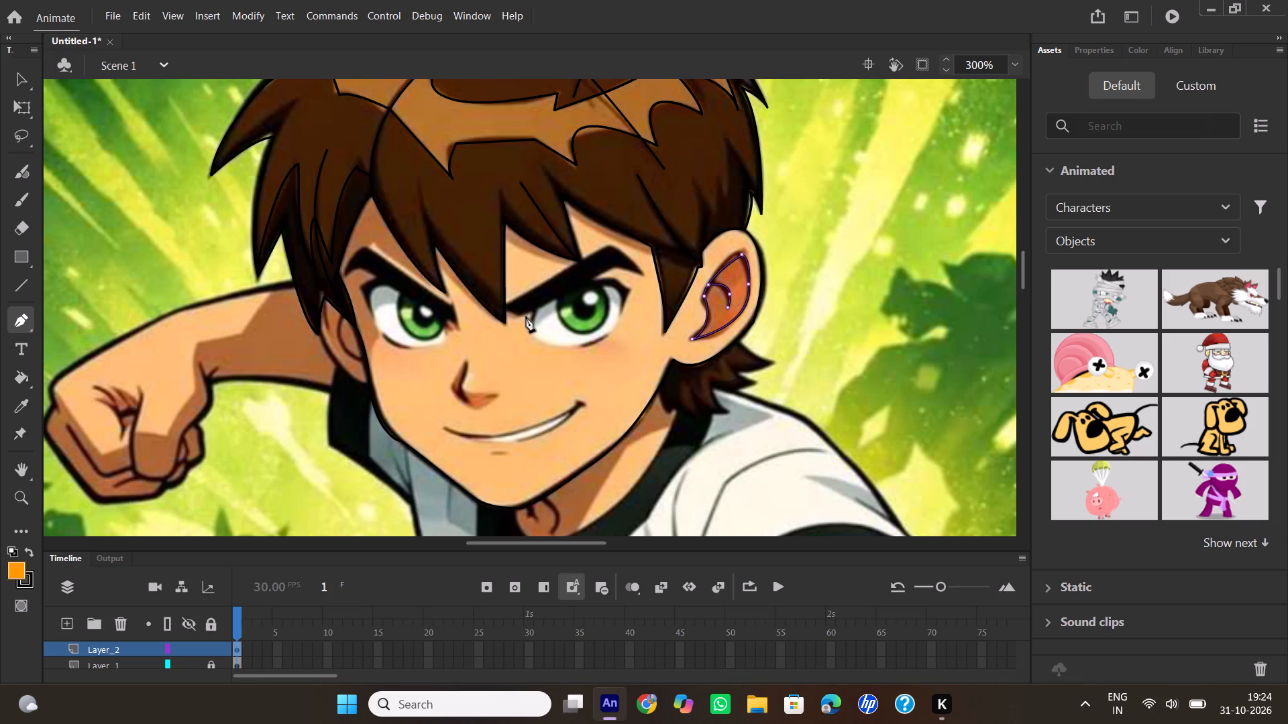
{"action": "left_click", "coordinate": [523, 316]}
{"action": "left_click_drag", "start_coordinate": [605, 271], "coordinate": [618, 264]}
{"action": "left_click_drag", "start_coordinate": [618, 264], "coordinate": [622, 261]}
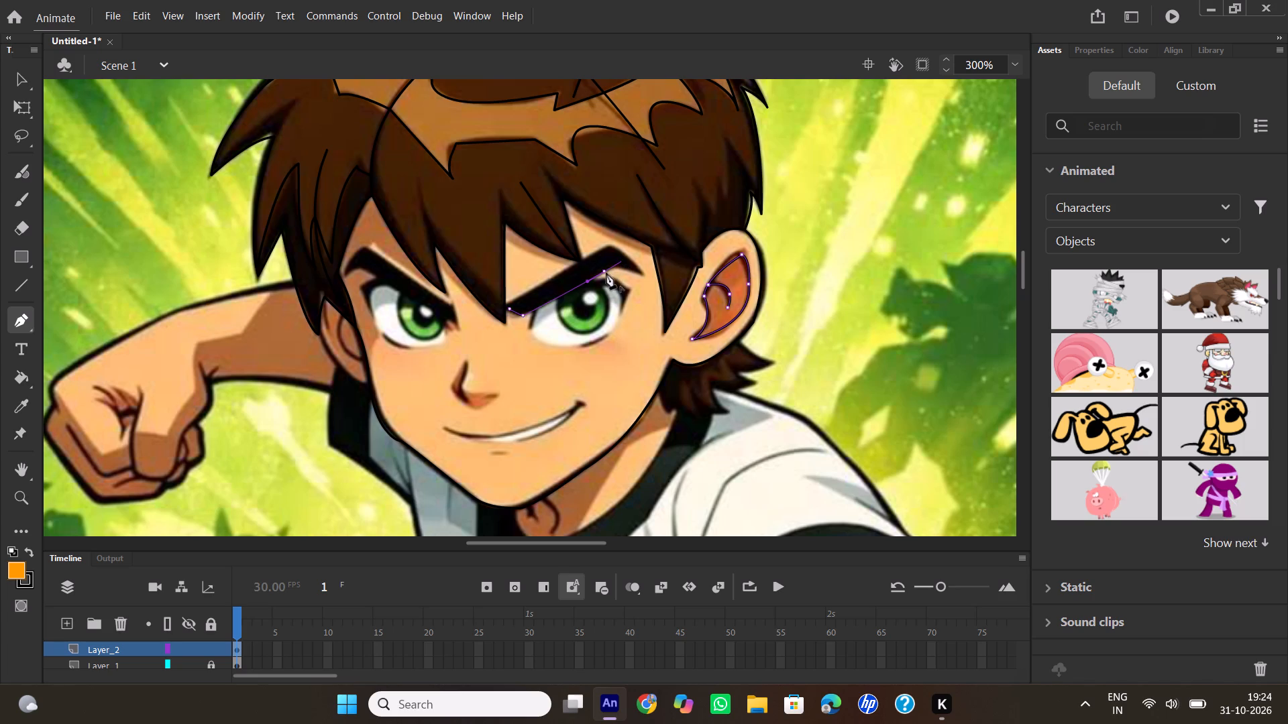
{"action": "left_click", "coordinate": [606, 273]}
{"action": "left_click_drag", "start_coordinate": [645, 274], "coordinate": [673, 288]}
{"action": "left_click_drag", "start_coordinate": [673, 288], "coordinate": [673, 290]}
{"action": "left_click", "coordinate": [644, 276]}
{"action": "left_click_drag", "start_coordinate": [613, 247], "coordinate": [600, 245]}
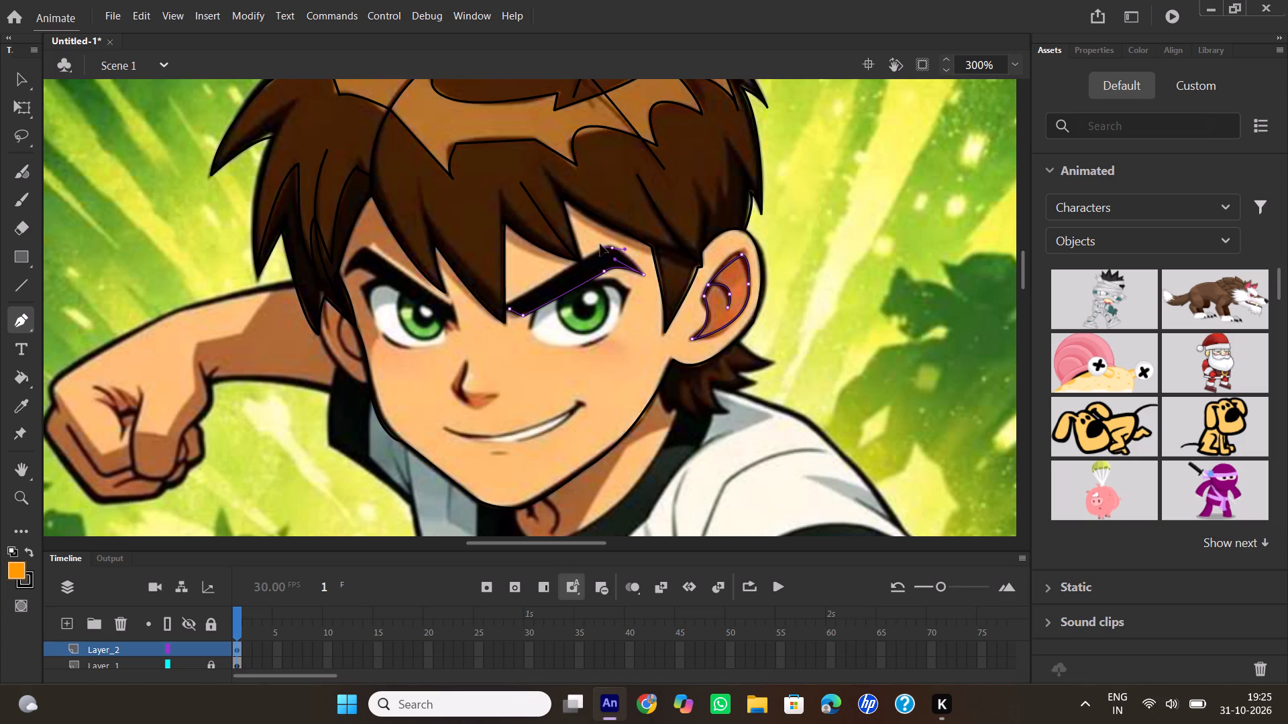
{"action": "left_click_drag", "start_coordinate": [600, 245], "coordinate": [598, 244]}
{"action": "left_click", "coordinate": [612, 248]}
{"action": "left_click_drag", "start_coordinate": [509, 308], "coordinate": [503, 319]}
{"action": "left_click_drag", "start_coordinate": [503, 319], "coordinate": [502, 321]}
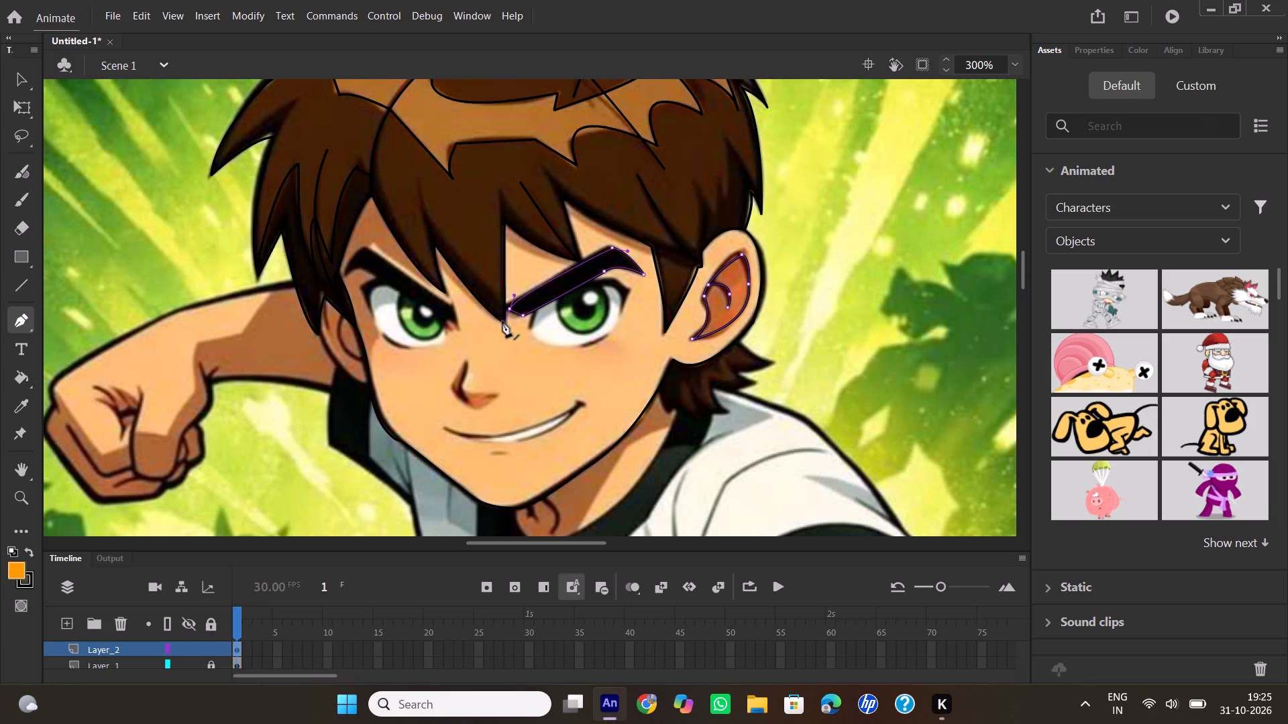
Trace the eyebrow on the small ear's side as a closed shape, from its inner end around the outer tip and back.
{"action": "left_click", "coordinate": [453, 306]}
{"action": "left_click", "coordinate": [460, 326]}
{"action": "left_click", "coordinate": [374, 274]}
{"action": "left_click_drag", "start_coordinate": [347, 276], "coordinate": [347, 277]}
{"action": "left_click_drag", "start_coordinate": [347, 277], "coordinate": [337, 285]}
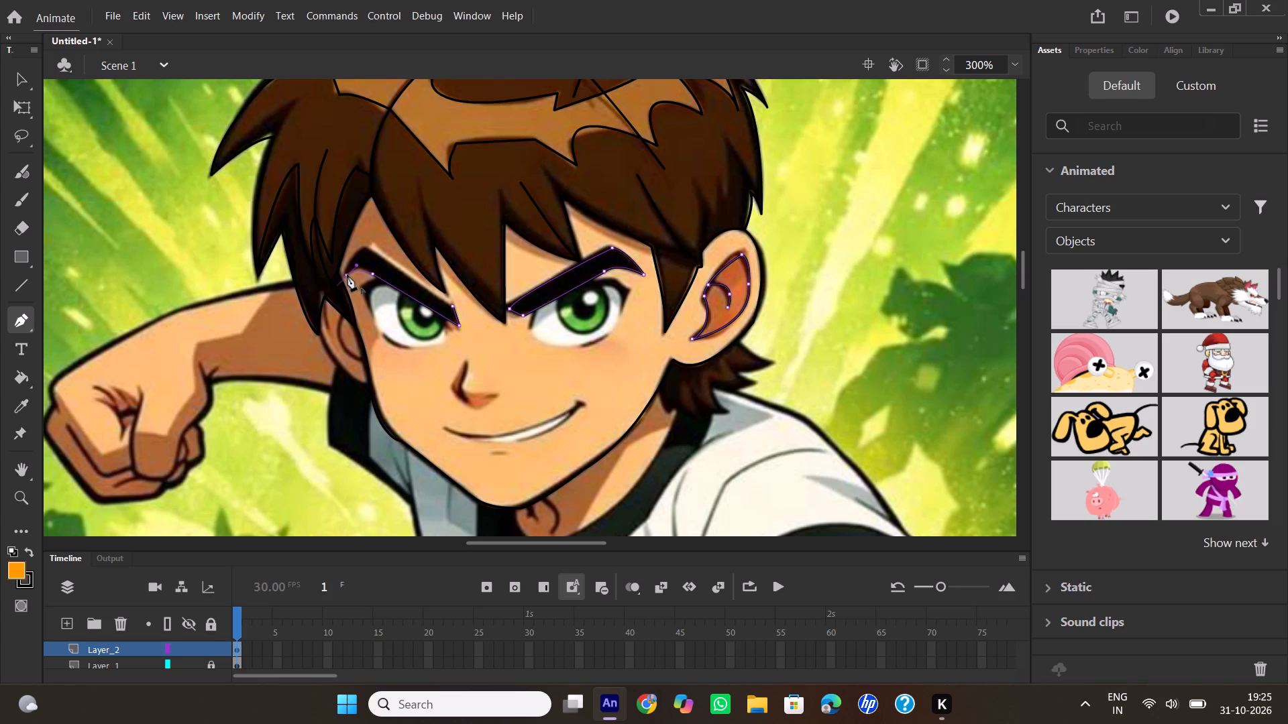
{"action": "left_click", "coordinate": [347, 274]}
{"action": "left_click_drag", "start_coordinate": [383, 256], "coordinate": [384, 258]}
{"action": "left_click_drag", "start_coordinate": [384, 258], "coordinate": [410, 278]}
{"action": "left_click", "coordinate": [385, 257]}
{"action": "left_click", "coordinate": [451, 306]}
Trace the eye outline on the large ear's side with the Pen tool, from the eyebrow's underside around the inner corner, lower lid and outer corner.
{"action": "left_click", "coordinate": [536, 308]}
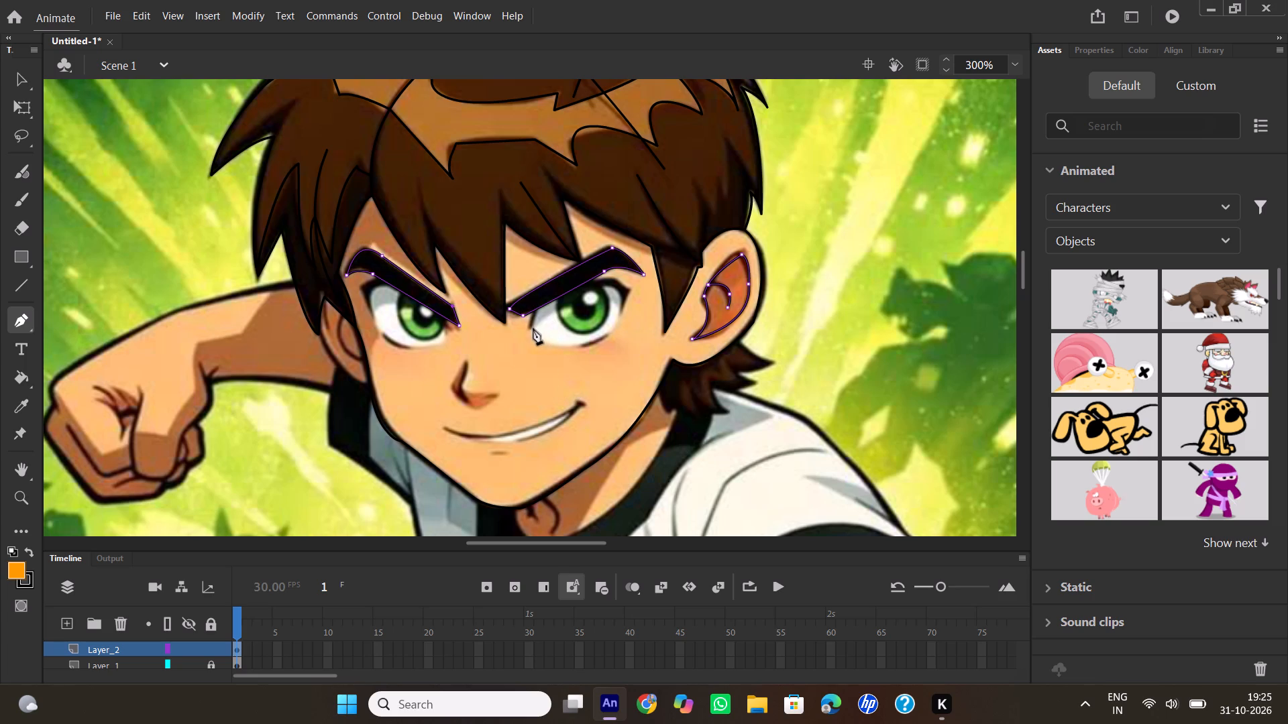
{"action": "left_click", "coordinate": [531, 329]}
{"action": "left_click_drag", "start_coordinate": [584, 345], "coordinate": [608, 343]}
{"action": "left_click_drag", "start_coordinate": [608, 343], "coordinate": [632, 340]}
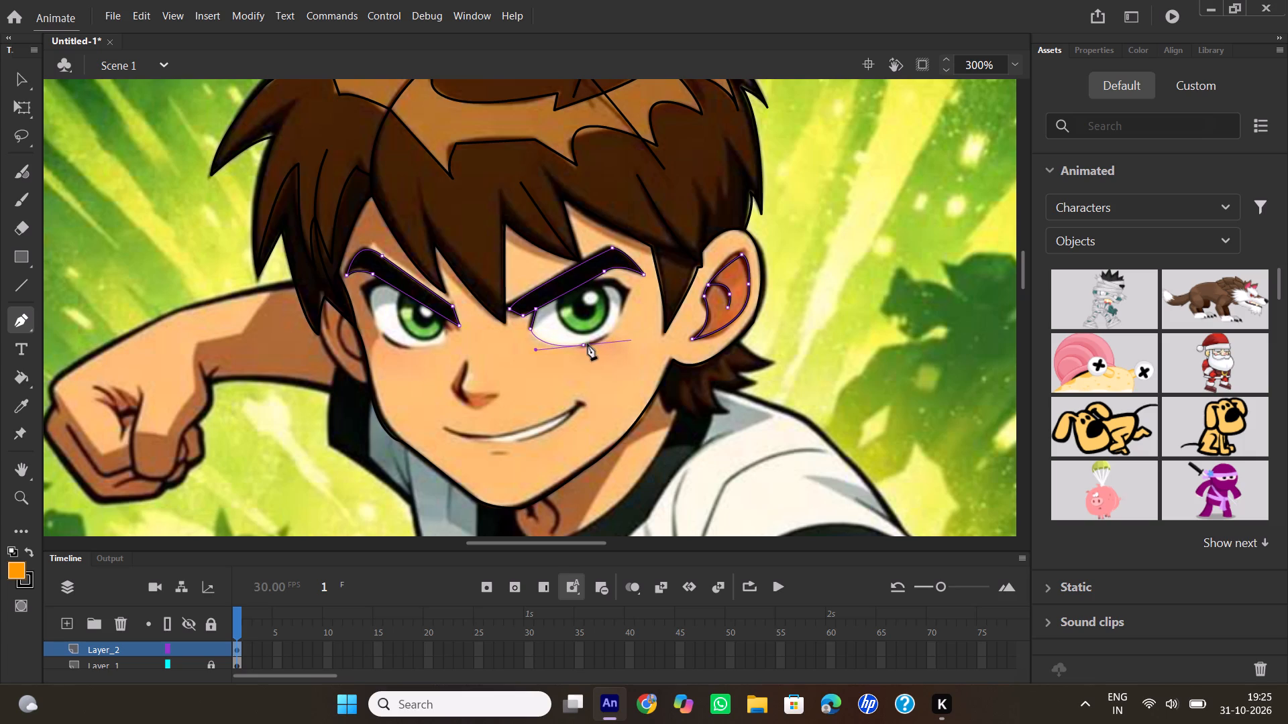
{"action": "left_click", "coordinate": [586, 344]}
{"action": "left_click_drag", "start_coordinate": [627, 294], "coordinate": [638, 266]}
{"action": "left_click_drag", "start_coordinate": [638, 266], "coordinate": [636, 246]}
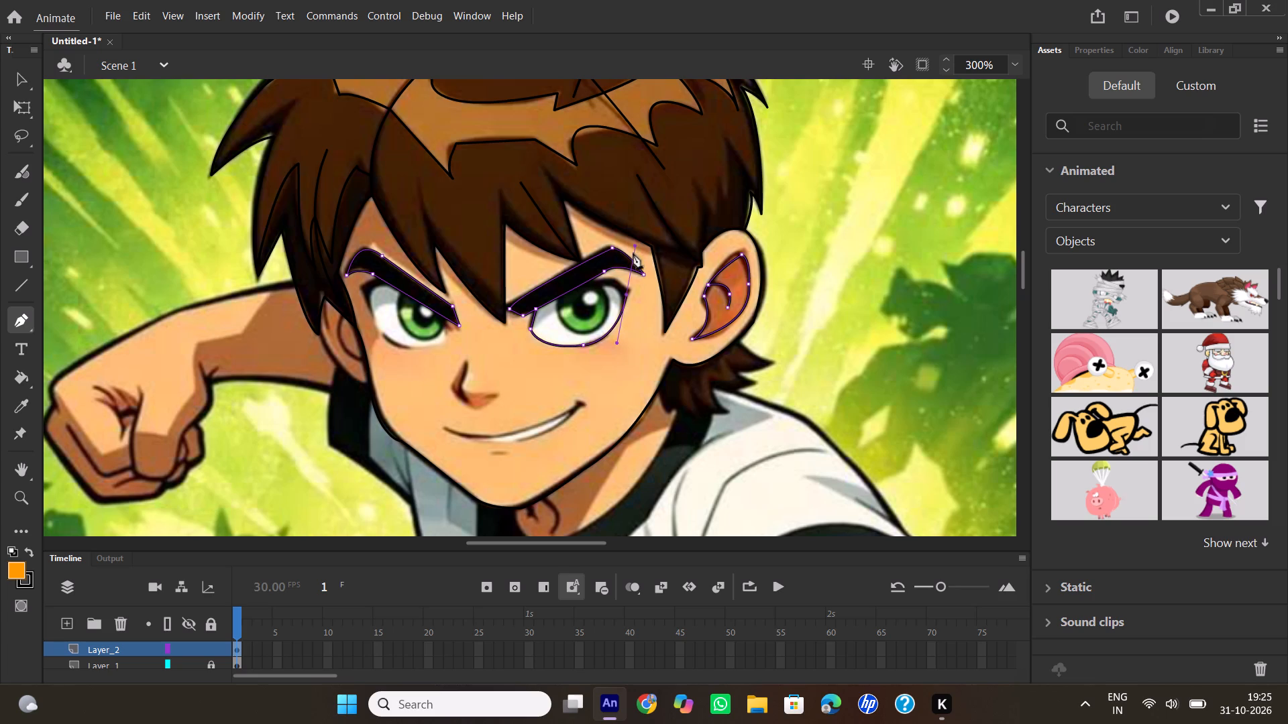
{"action": "left_click", "coordinate": [629, 293]}
{"action": "left_click_drag", "start_coordinate": [596, 278], "coordinate": [578, 278]}
{"action": "left_click_drag", "start_coordinate": [578, 278], "coordinate": [571, 283]}
{"action": "double_click", "coordinate": [594, 280]}
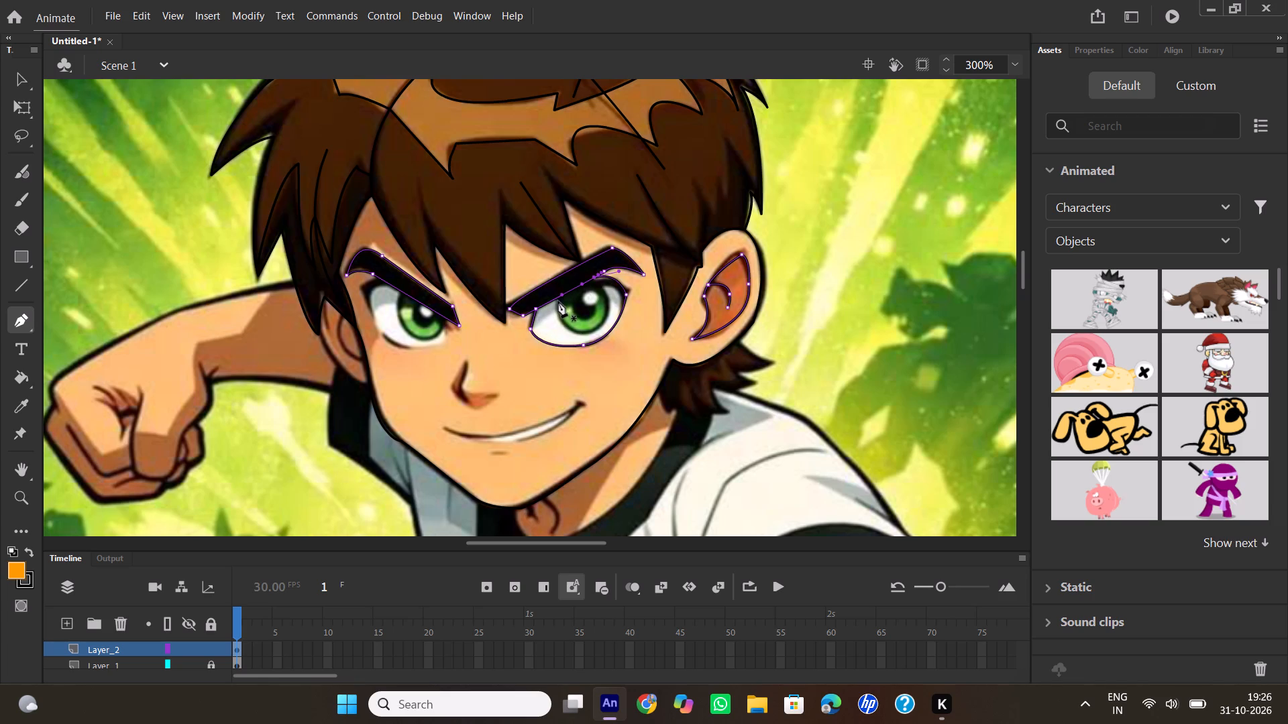
Trace the green iris of the eye on the large ear's side, curving from the eyebrow's underside around the bottom and back up.
{"action": "left_click", "coordinate": [558, 299]}
{"action": "left_click_drag", "start_coordinate": [580, 333], "coordinate": [597, 337]}
{"action": "left_click_drag", "start_coordinate": [597, 337], "coordinate": [607, 339]}
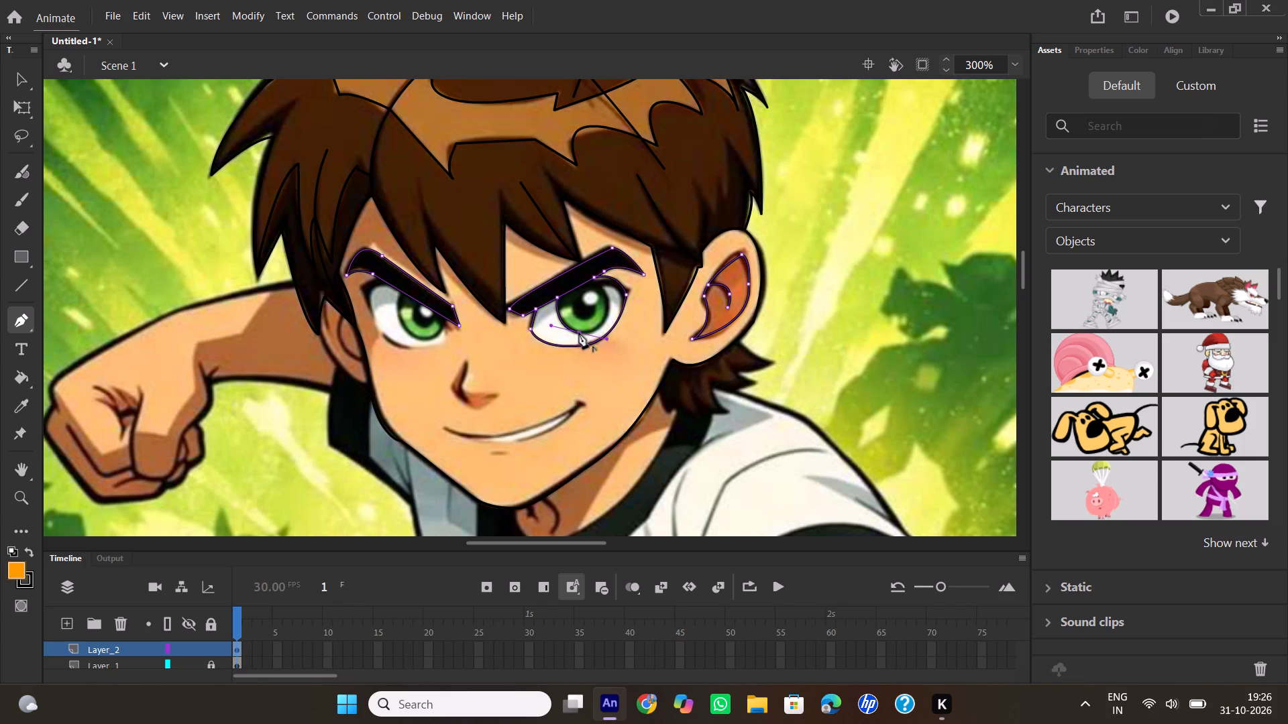
{"action": "left_click", "coordinate": [582, 333]}
{"action": "left_click_drag", "start_coordinate": [610, 307], "coordinate": [603, 298]}
{"action": "left_click_drag", "start_coordinate": [603, 298], "coordinate": [613, 276]}
{"action": "left_click_drag", "start_coordinate": [613, 276], "coordinate": [618, 276]}
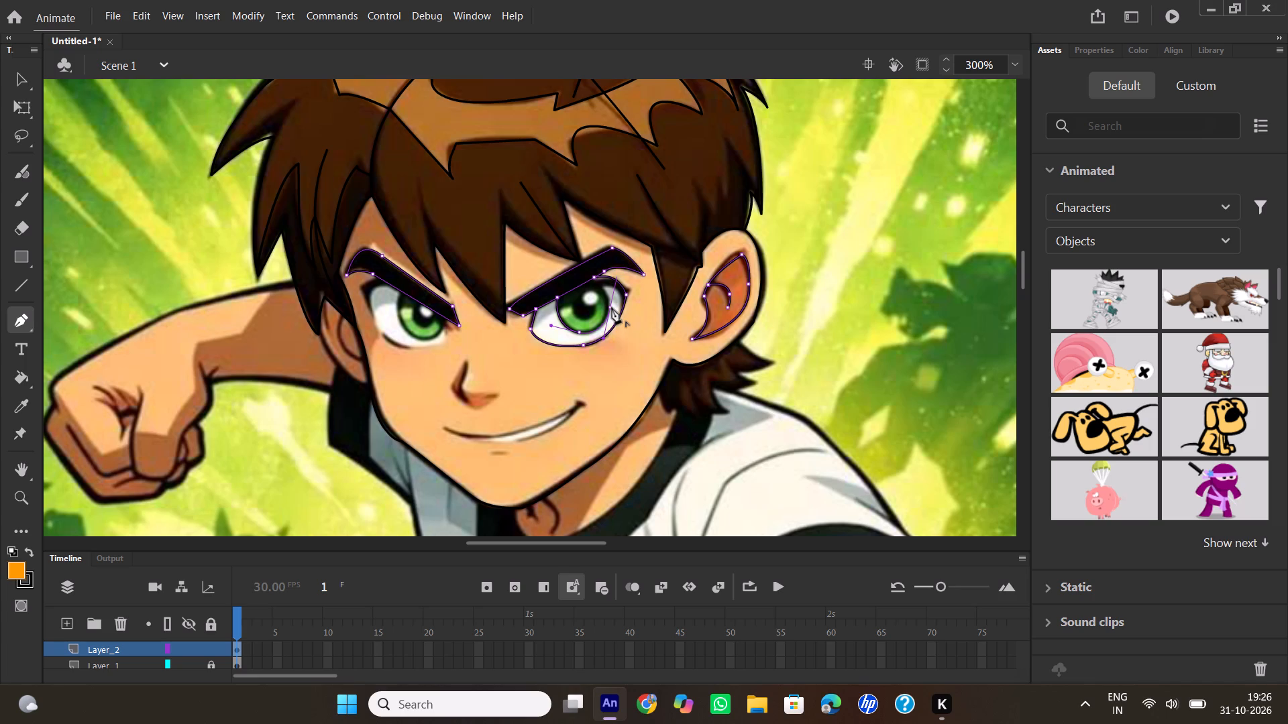
{"action": "left_click", "coordinate": [612, 308]}
{"action": "left_click_drag", "start_coordinate": [592, 282], "coordinate": [581, 282]}
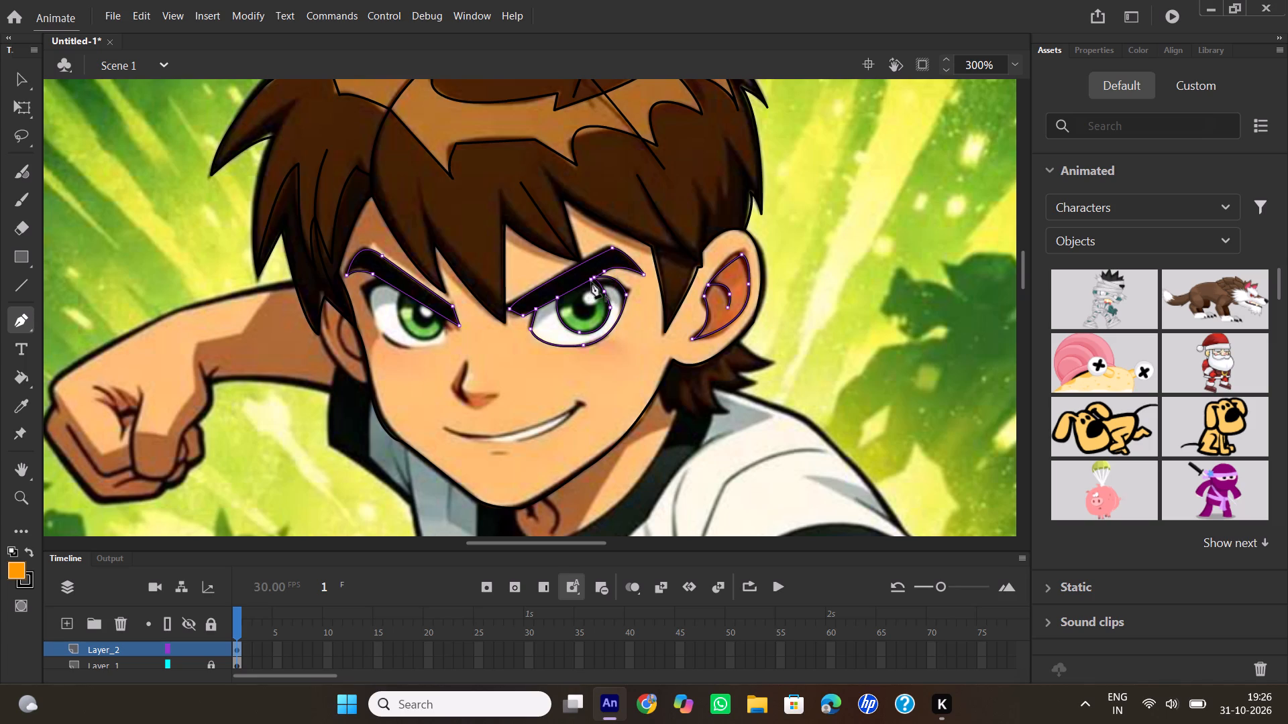
{"action": "double_click", "coordinate": [592, 282]}
Trace the eye outline on the small ear's side, from the eyebrow's underside around the outer corner and lower lid up to the inner end.
{"action": "left_click", "coordinate": [382, 280]}
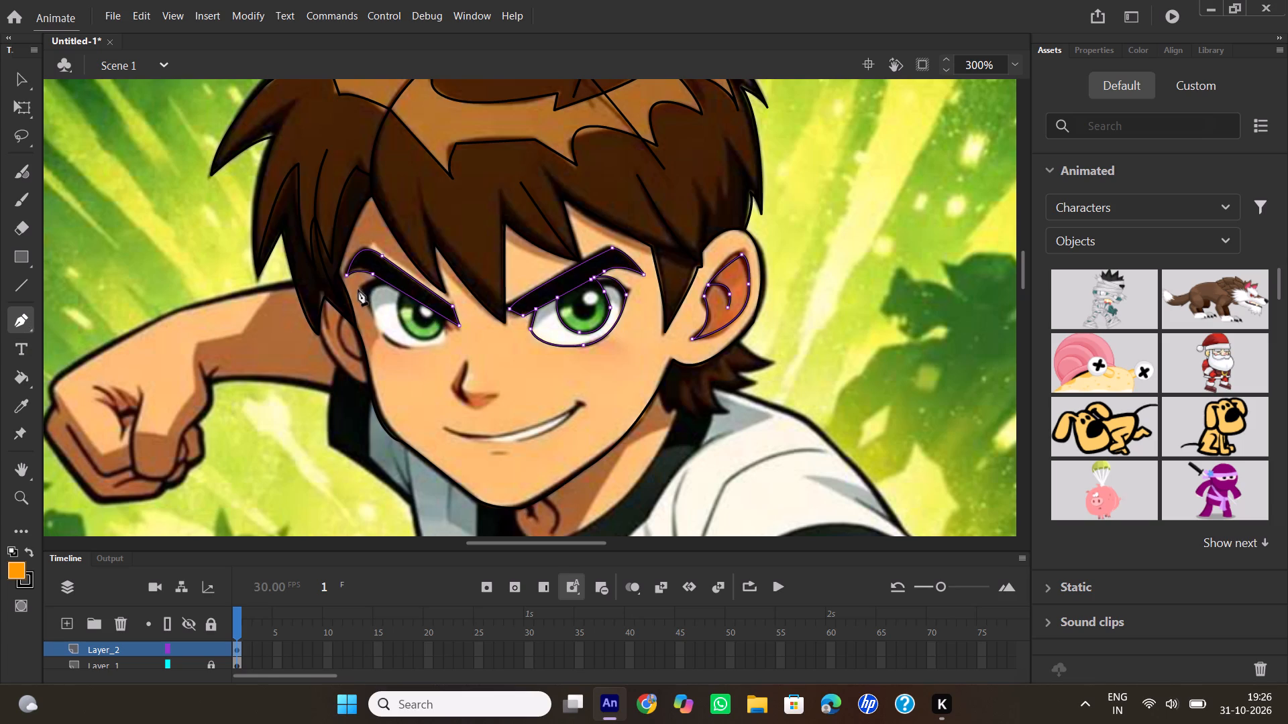
{"action": "left_click", "coordinate": [360, 288]}
{"action": "left_click_drag", "start_coordinate": [371, 314], "coordinate": [372, 324]}
{"action": "left_click_drag", "start_coordinate": [372, 324], "coordinate": [374, 324]}
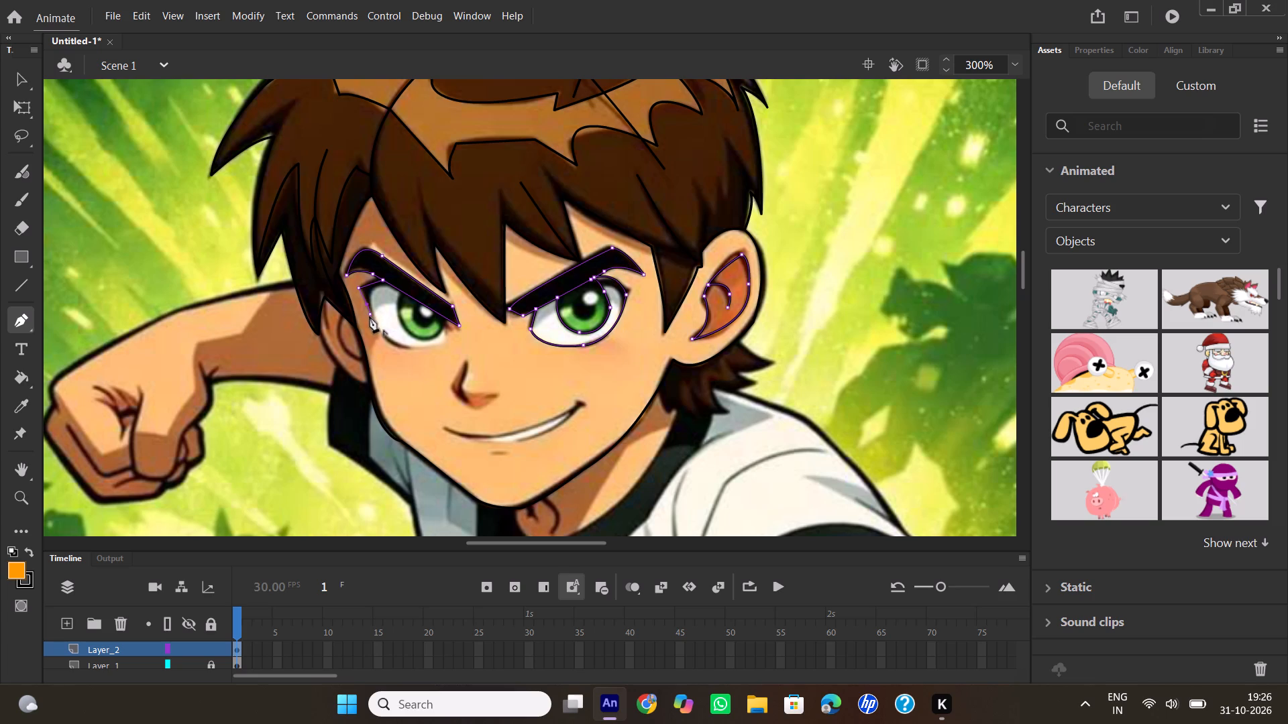
{"action": "left_click", "coordinate": [370, 316]}
{"action": "left_click_drag", "start_coordinate": [420, 347], "coordinate": [437, 347]}
{"action": "left_click_drag", "start_coordinate": [437, 347], "coordinate": [458, 349]}
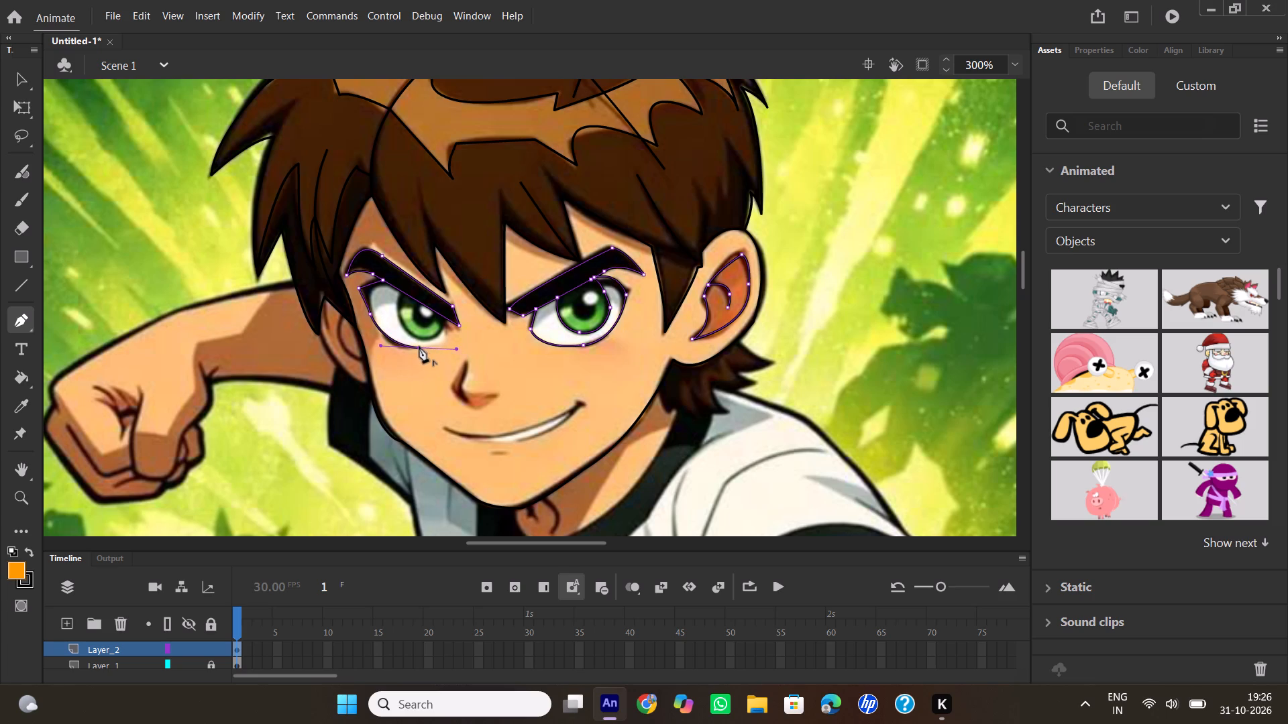
{"action": "left_click", "coordinate": [419, 347]}
{"action": "left_click", "coordinate": [447, 342]}
{"action": "left_click_drag", "start_coordinate": [441, 315], "coordinate": [436, 307]}
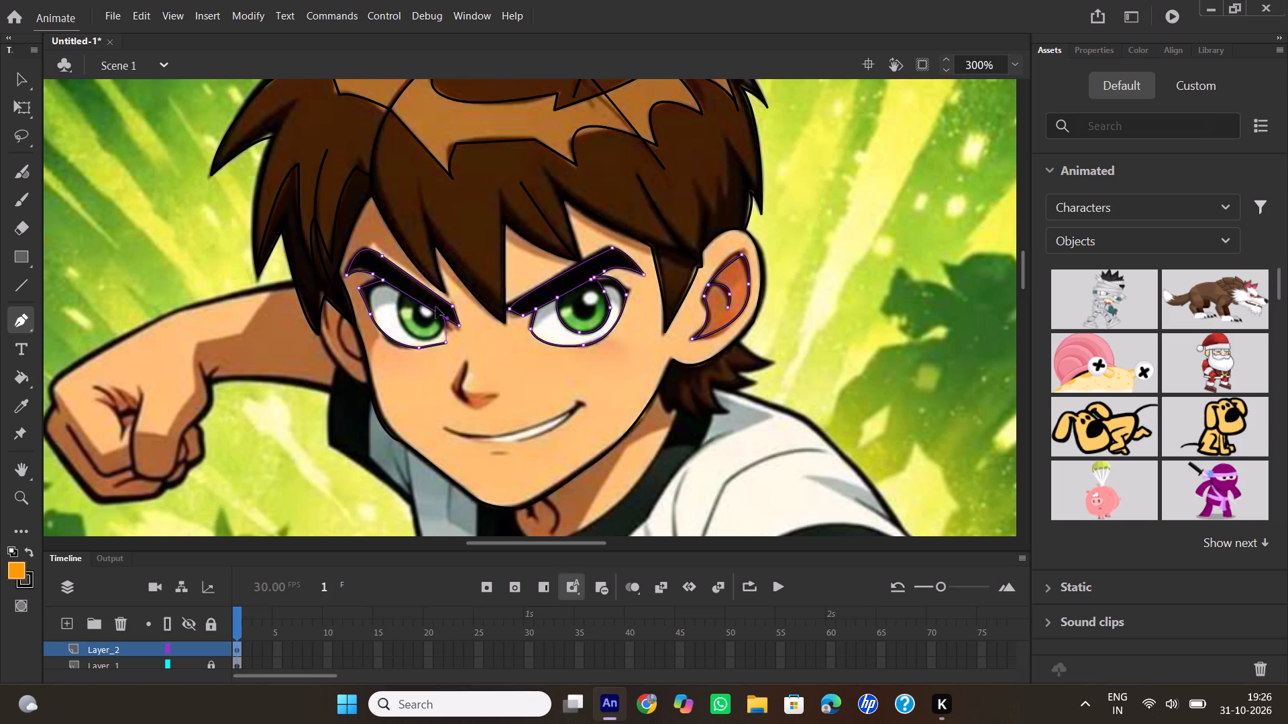
{"action": "left_click_drag", "start_coordinate": [436, 307], "coordinate": [433, 305]}
{"action": "double_click", "coordinate": [441, 315]}
Trace the green iris of the eye on the small ear's side, curving from the eyebrow's underside around the bottom and back up.
{"action": "left_click", "coordinate": [401, 291]}
{"action": "left_click_drag", "start_coordinate": [413, 336], "coordinate": [435, 358]}
{"action": "left_click", "coordinate": [414, 335]}
{"action": "left_click_drag", "start_coordinate": [441, 315], "coordinate": [443, 290]}
{"action": "left_click_drag", "start_coordinate": [443, 290], "coordinate": [445, 286]}
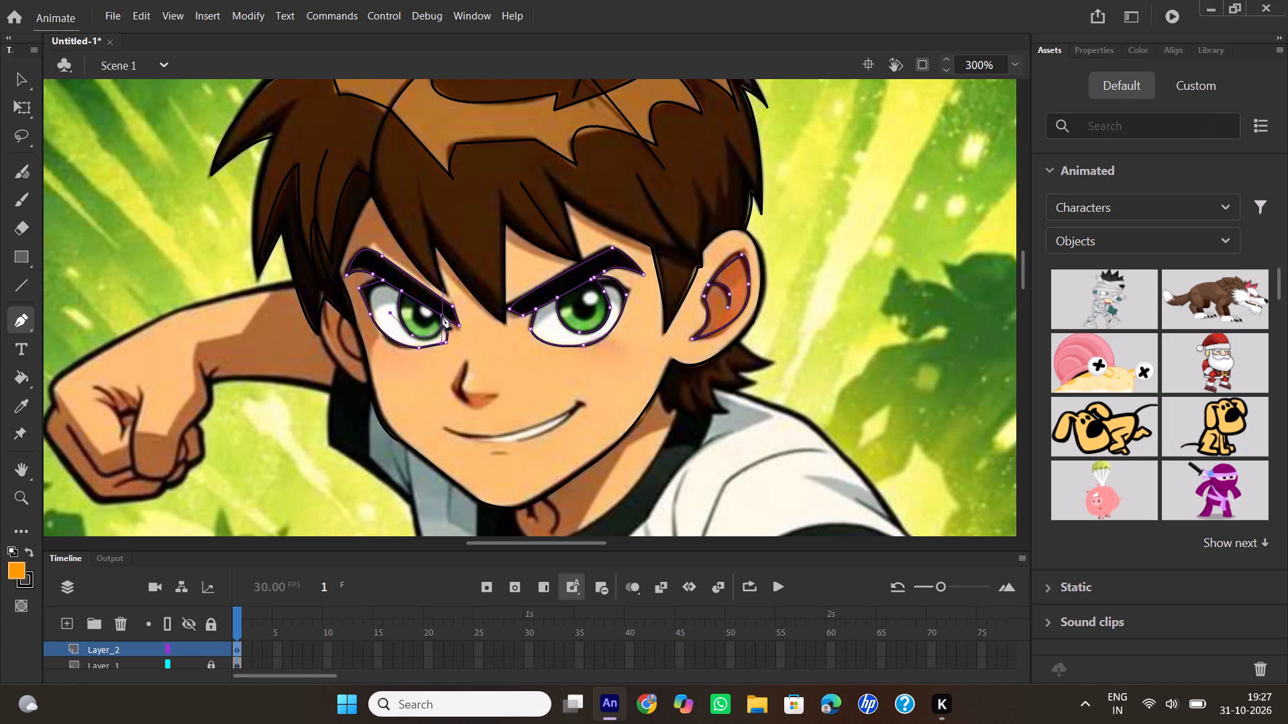
{"action": "double_click", "coordinate": [442, 314]}
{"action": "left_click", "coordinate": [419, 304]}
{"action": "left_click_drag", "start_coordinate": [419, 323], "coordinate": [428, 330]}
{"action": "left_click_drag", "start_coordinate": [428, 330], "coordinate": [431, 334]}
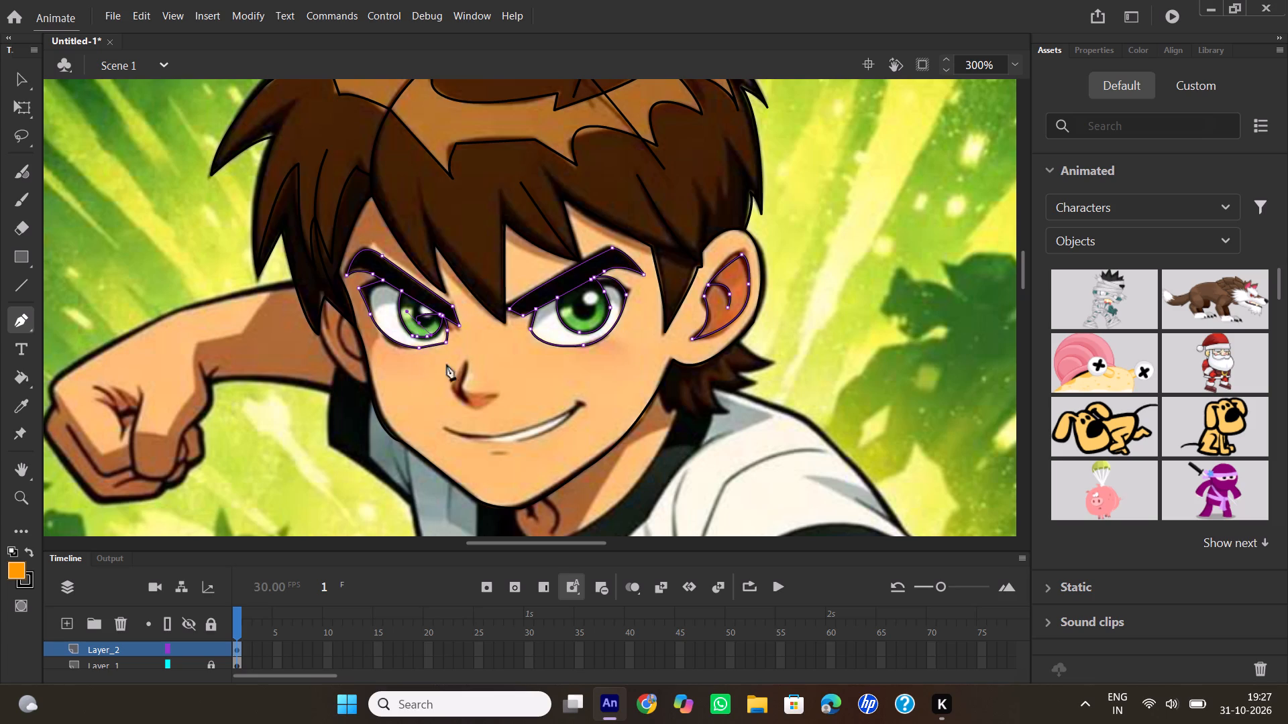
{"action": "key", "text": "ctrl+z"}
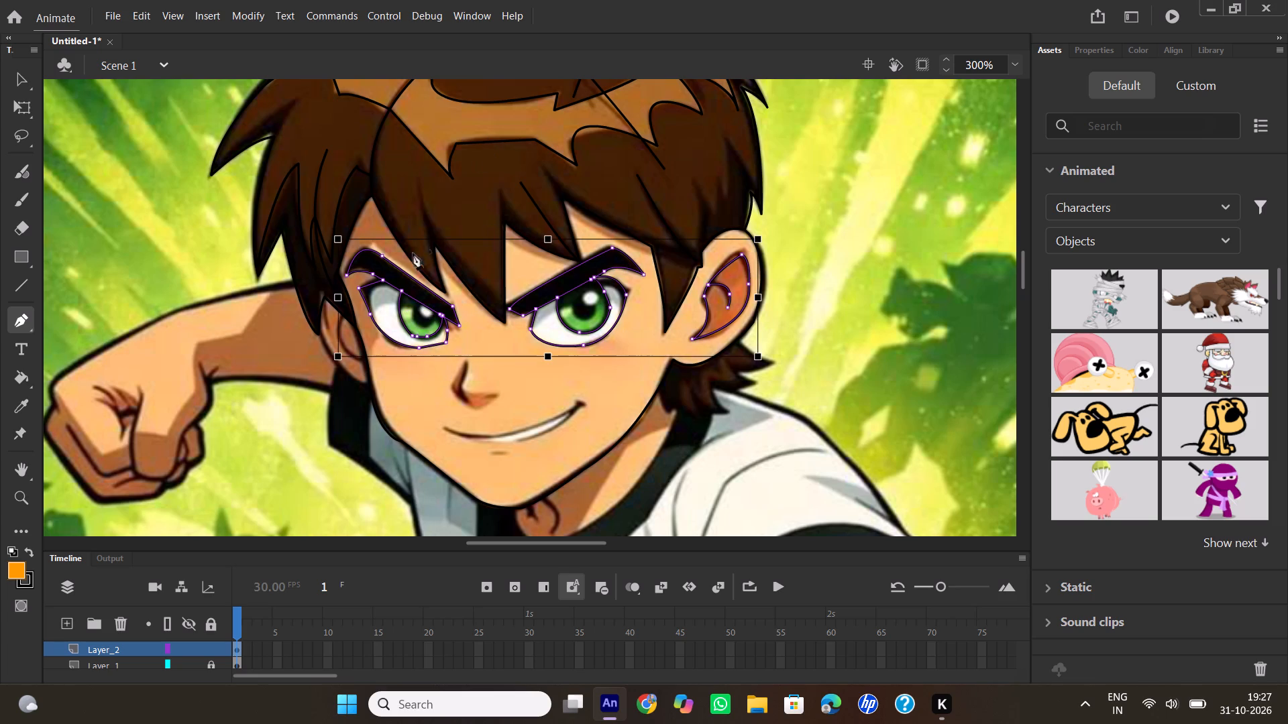
Trace the pupil of the eye on the small ear's side with the Pen tool, curving from the eyebrow's underside around the bottom and back up.
{"action": "scroll", "coordinate": [410, 312], "scroll_direction": "up", "scroll_amount": 3}
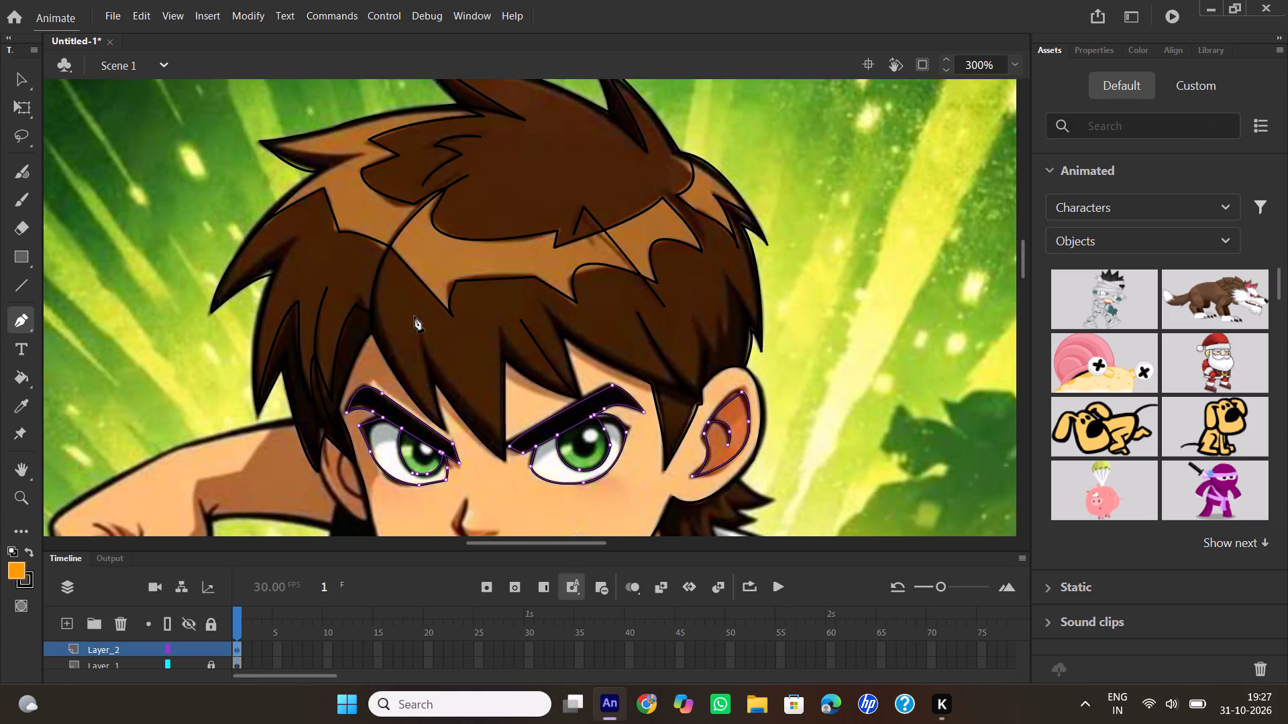
{"action": "scroll", "coordinate": [415, 316], "scroll_direction": "down", "scroll_amount": 3}
{"action": "scroll", "coordinate": [415, 328], "scroll_direction": "up", "scroll_amount": 6, "text": "ctrl"}
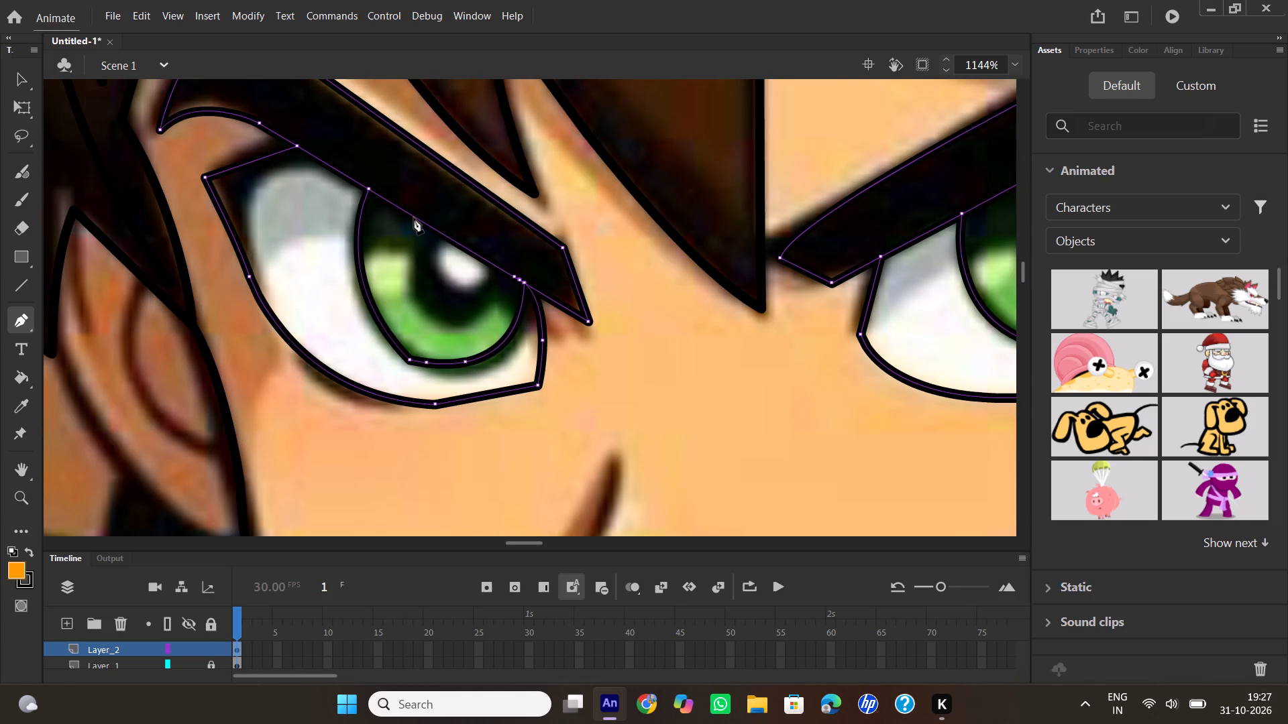
{"action": "left_click", "coordinate": [16, 83]}
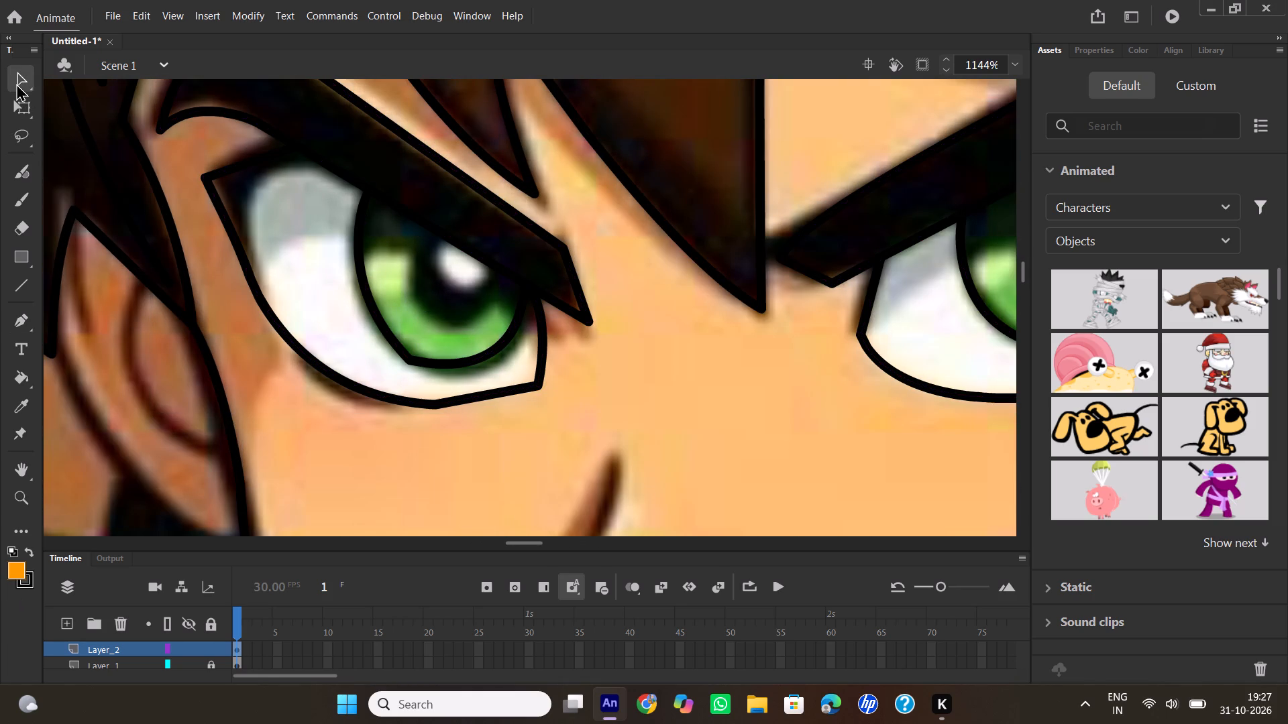
{"action": "left_click", "coordinate": [188, 667]}
{"action": "left_click", "coordinate": [188, 666]}
{"action": "left_click", "coordinate": [23, 317]}
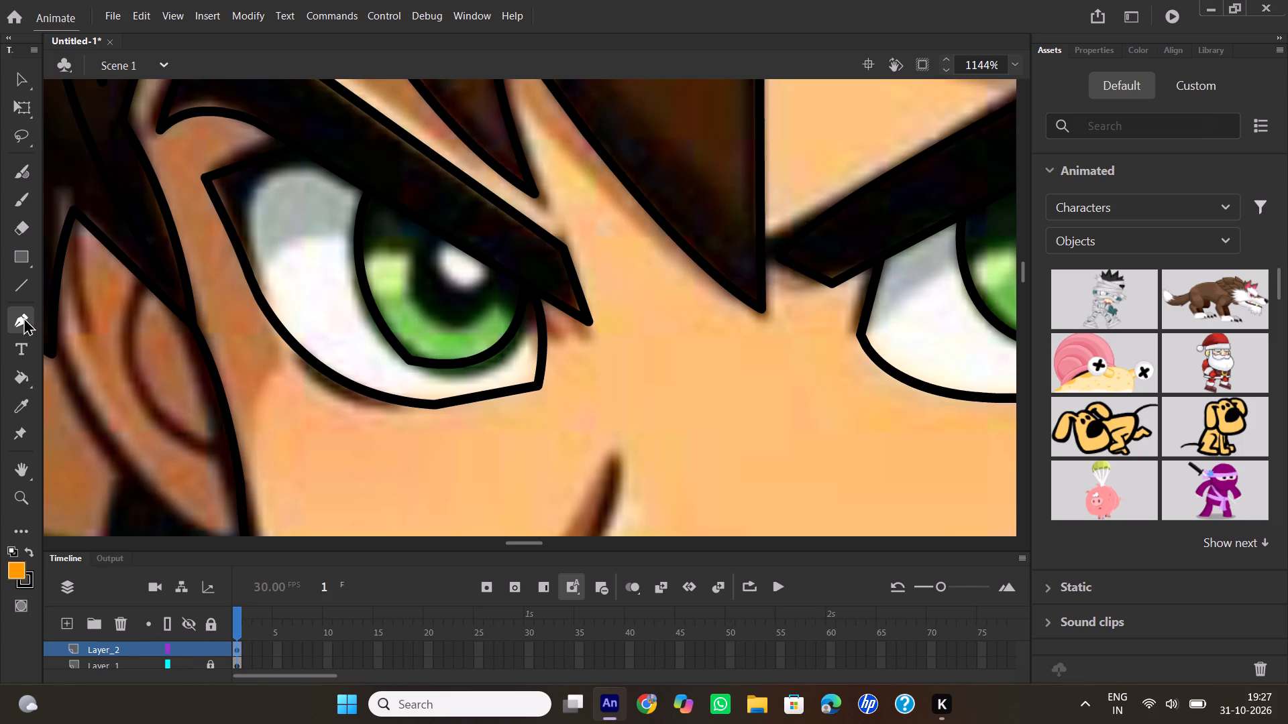
{"action": "left_click", "coordinate": [427, 225]}
{"action": "left_click", "coordinate": [427, 225]}
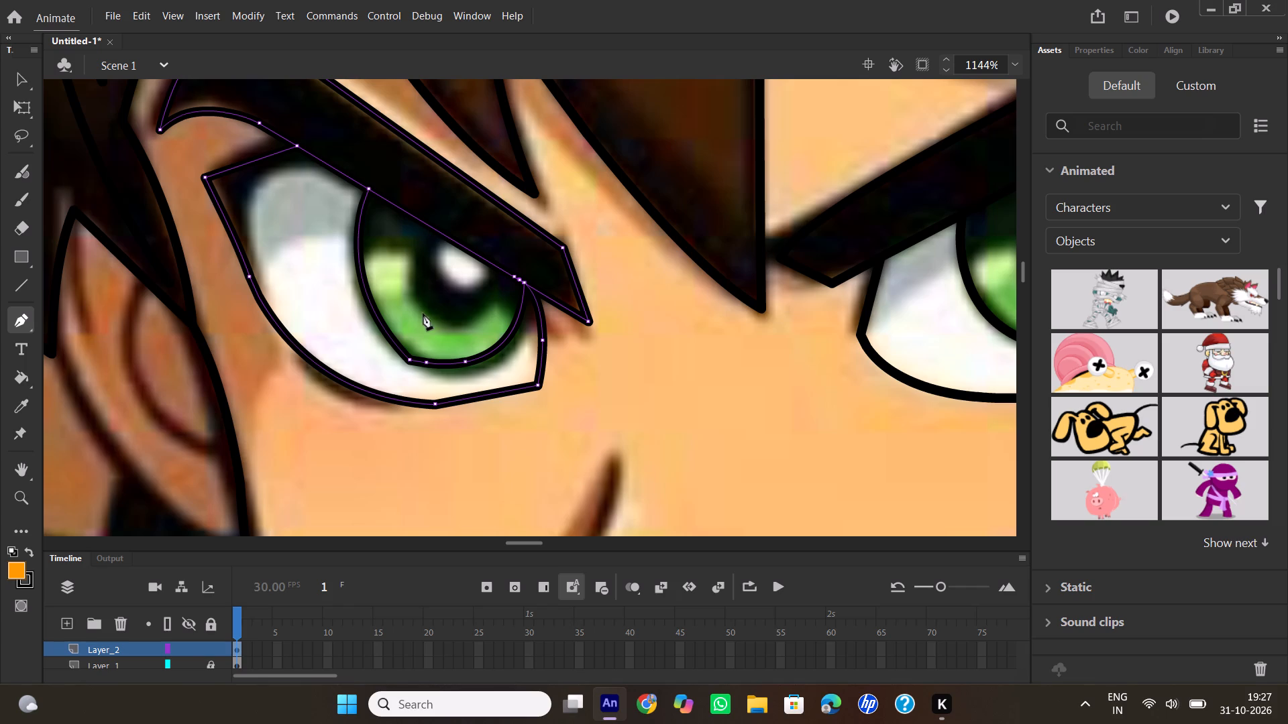
{"action": "left_click_drag", "start_coordinate": [435, 322], "coordinate": [483, 363]}
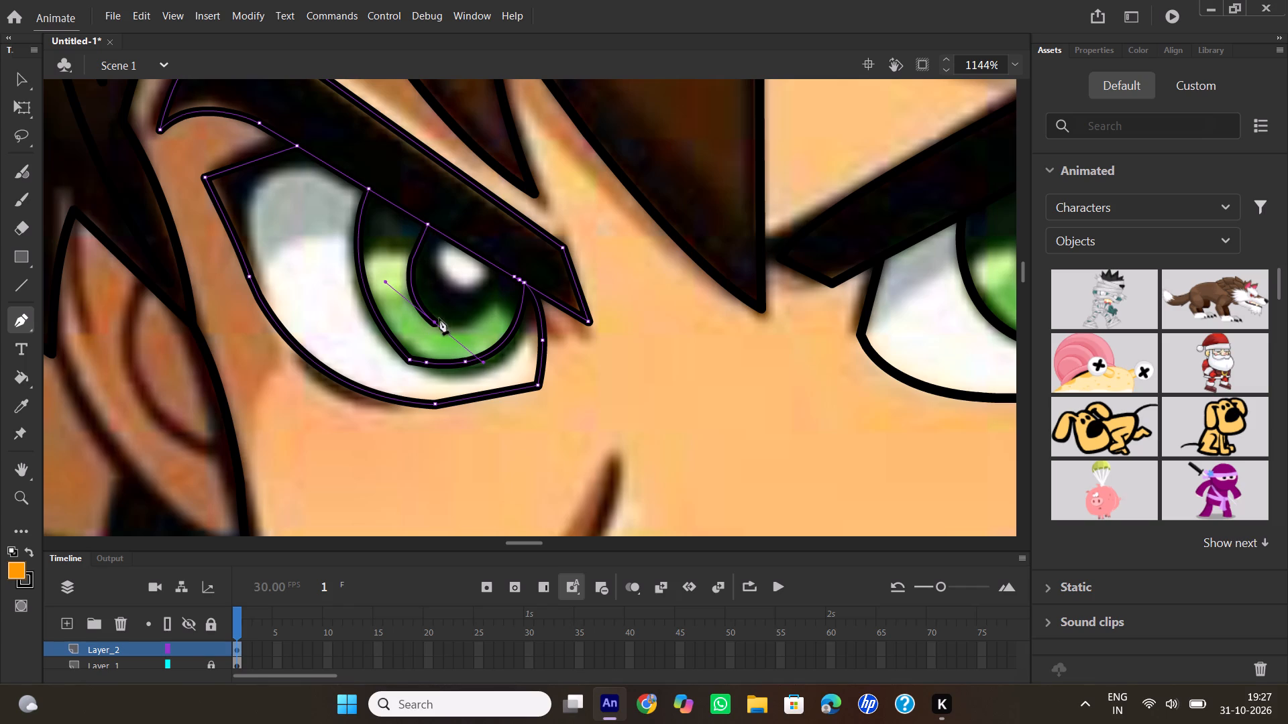
{"action": "left_click", "coordinate": [439, 324]}
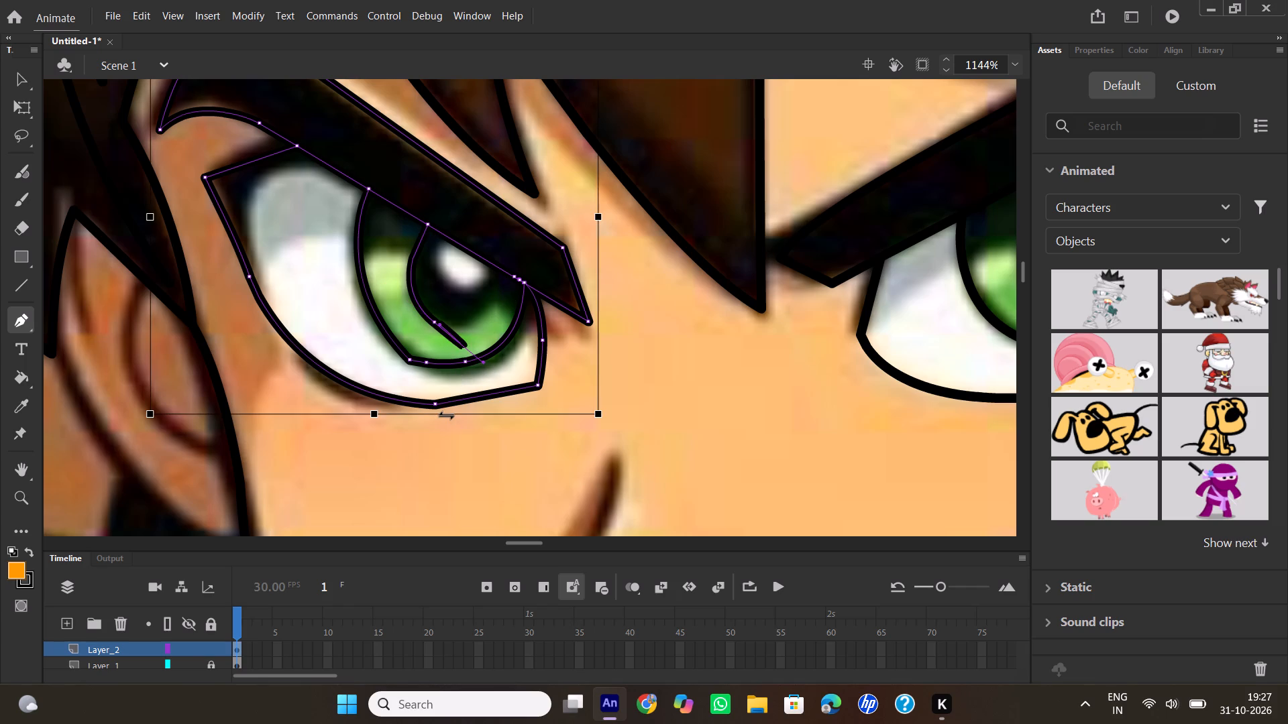
{"action": "key", "text": "ctrl+z"}
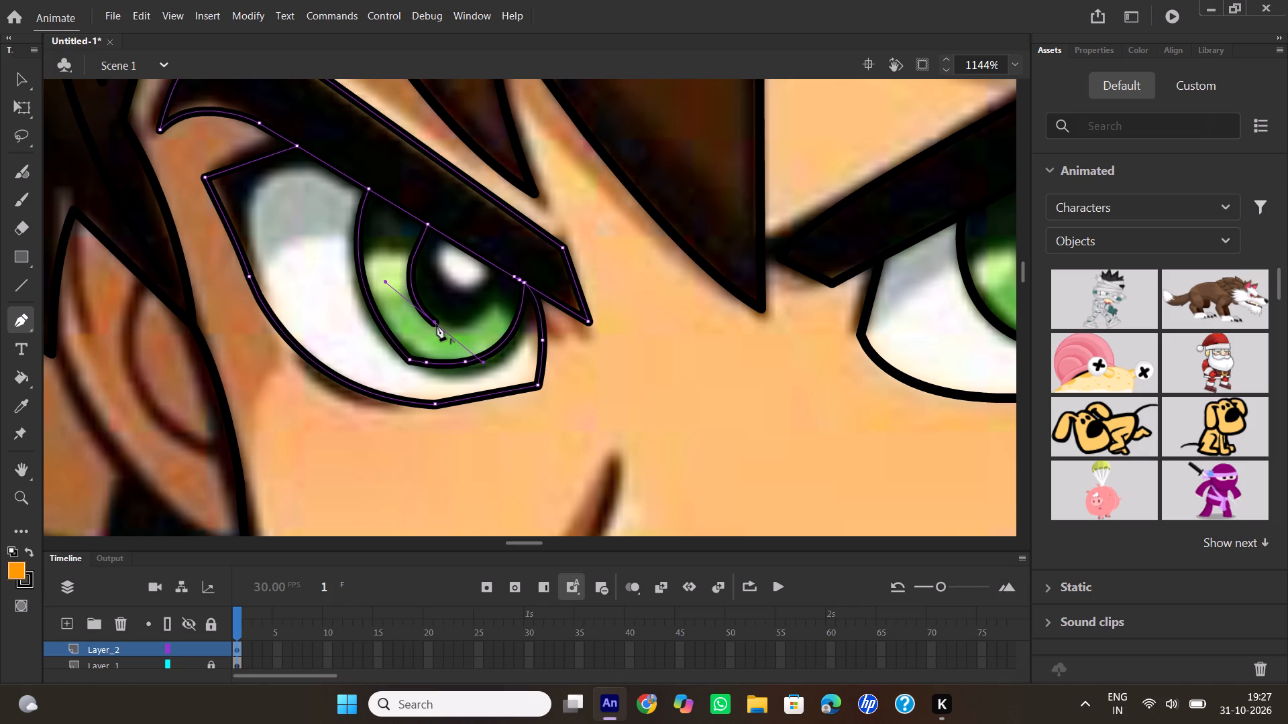
{"action": "left_click", "coordinate": [437, 324]}
{"action": "left_click_drag", "start_coordinate": [496, 267], "coordinate": [519, 201]}
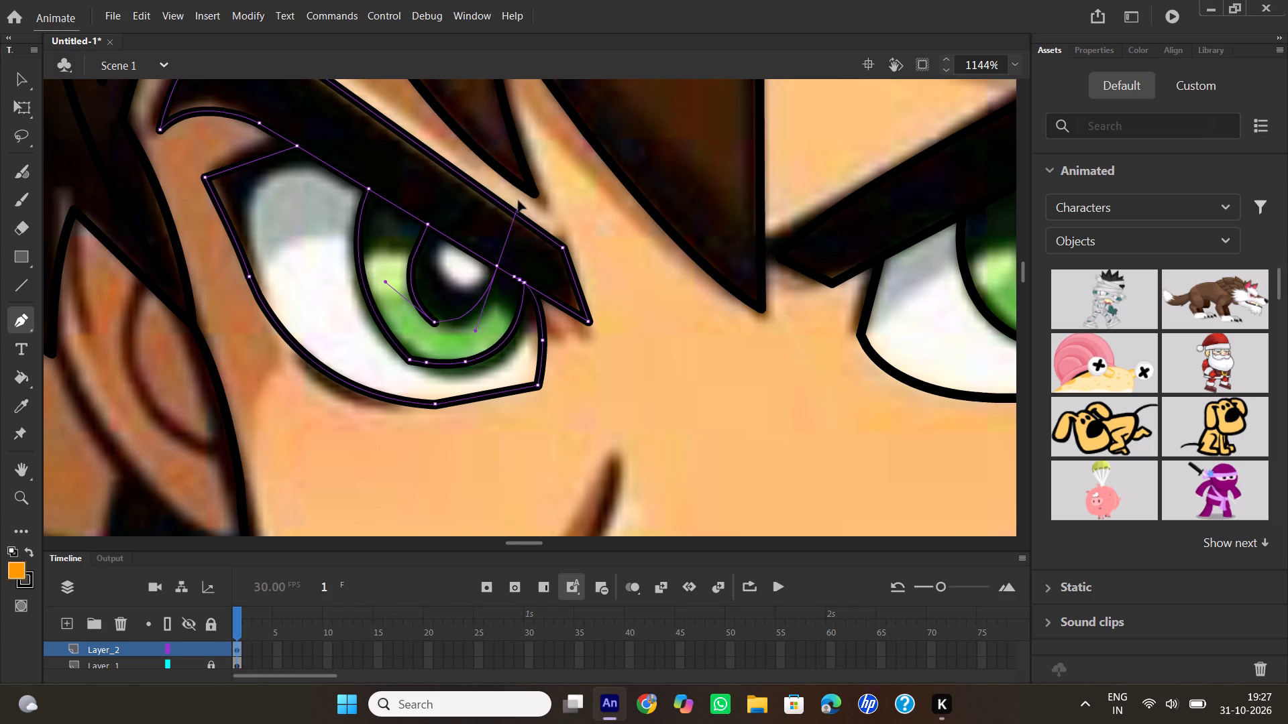
{"action": "left_click_drag", "start_coordinate": [519, 201], "coordinate": [502, 165]}
{"action": "double_click", "coordinate": [498, 266]}
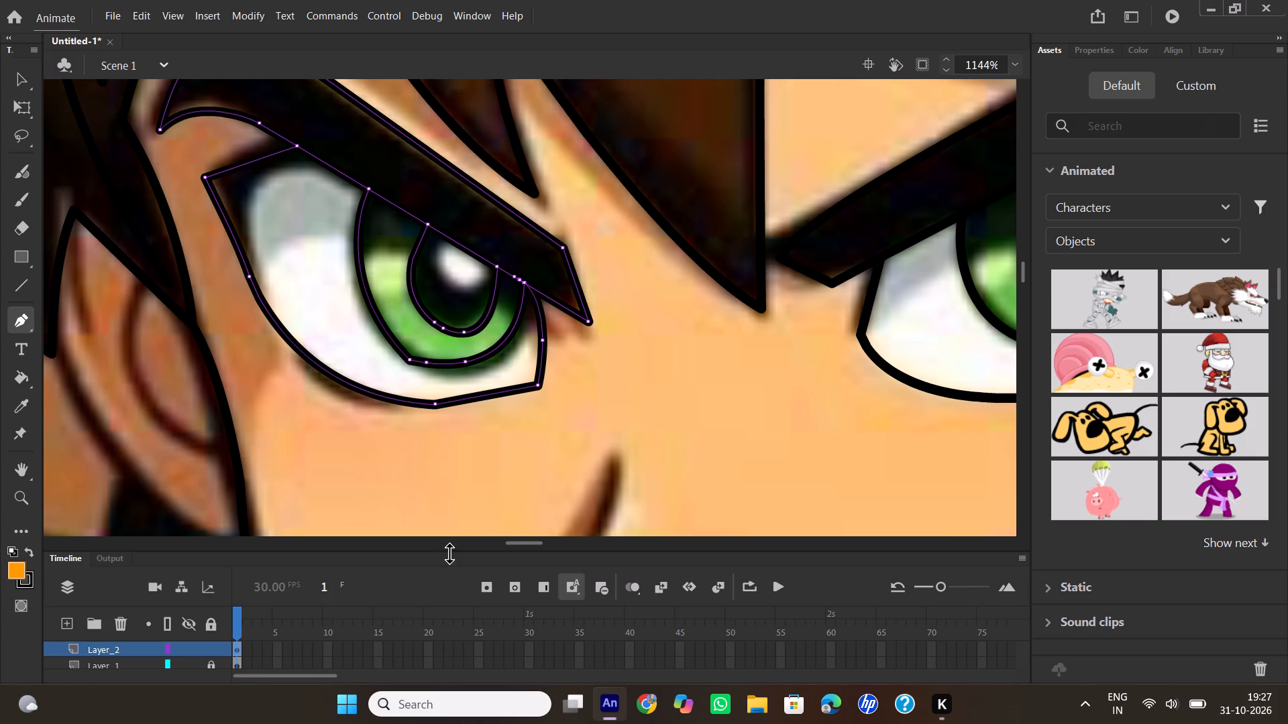
Trace the pupil of the eye on the large ear's side as a closed rounded loop inside the green iris.
{"action": "left_click_drag", "start_coordinate": [514, 543], "coordinate": [527, 536]}
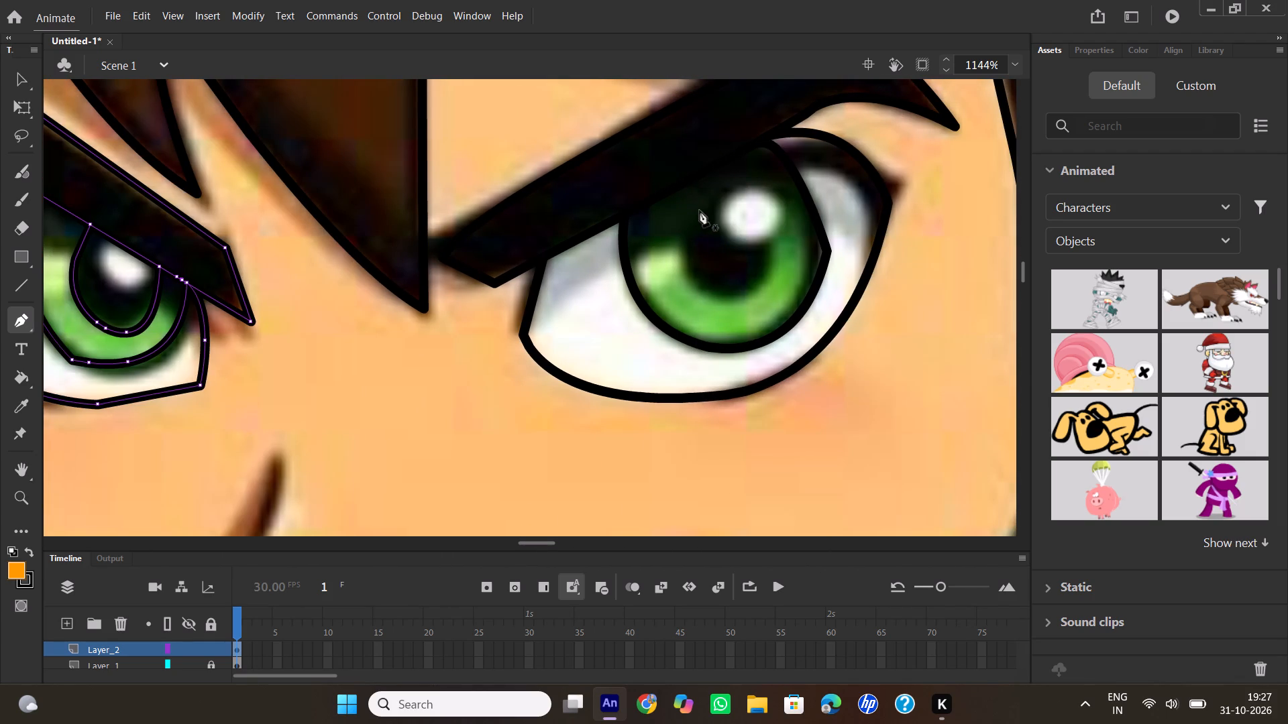
{"action": "left_click", "coordinate": [712, 201]}
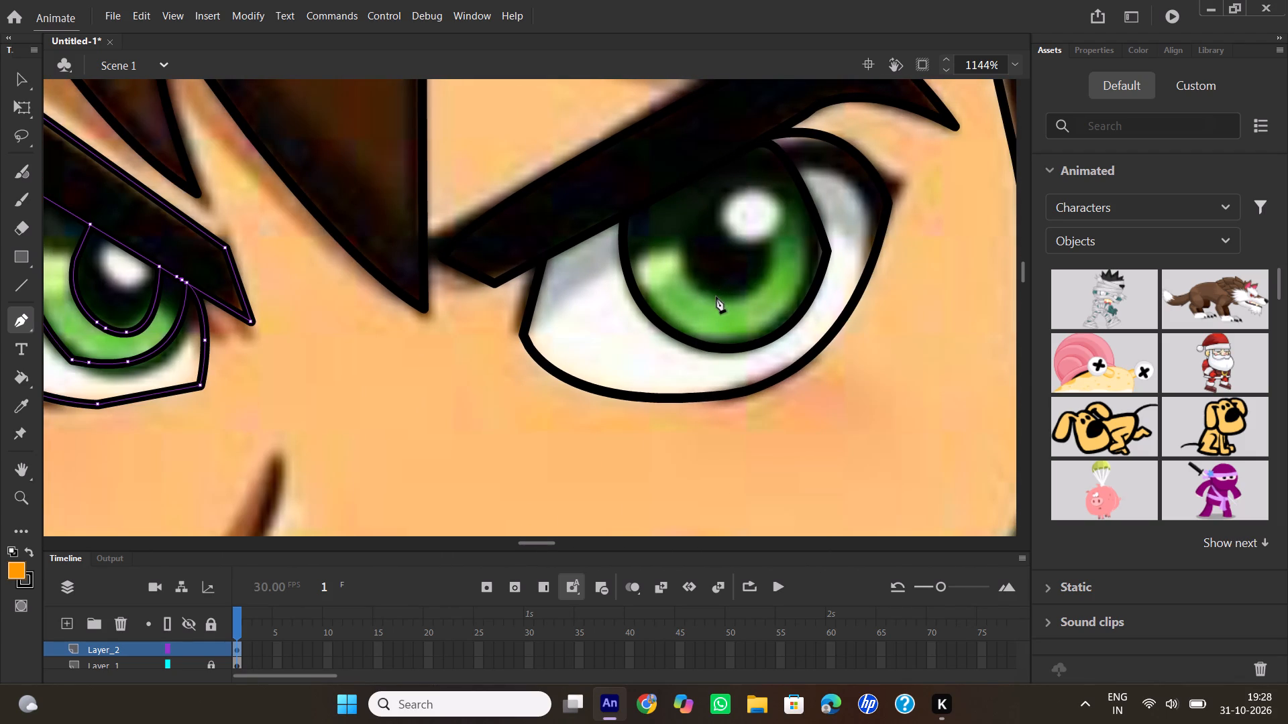
{"action": "left_click_drag", "start_coordinate": [716, 297], "coordinate": [788, 344]}
{"action": "left_click", "coordinate": [718, 297]}
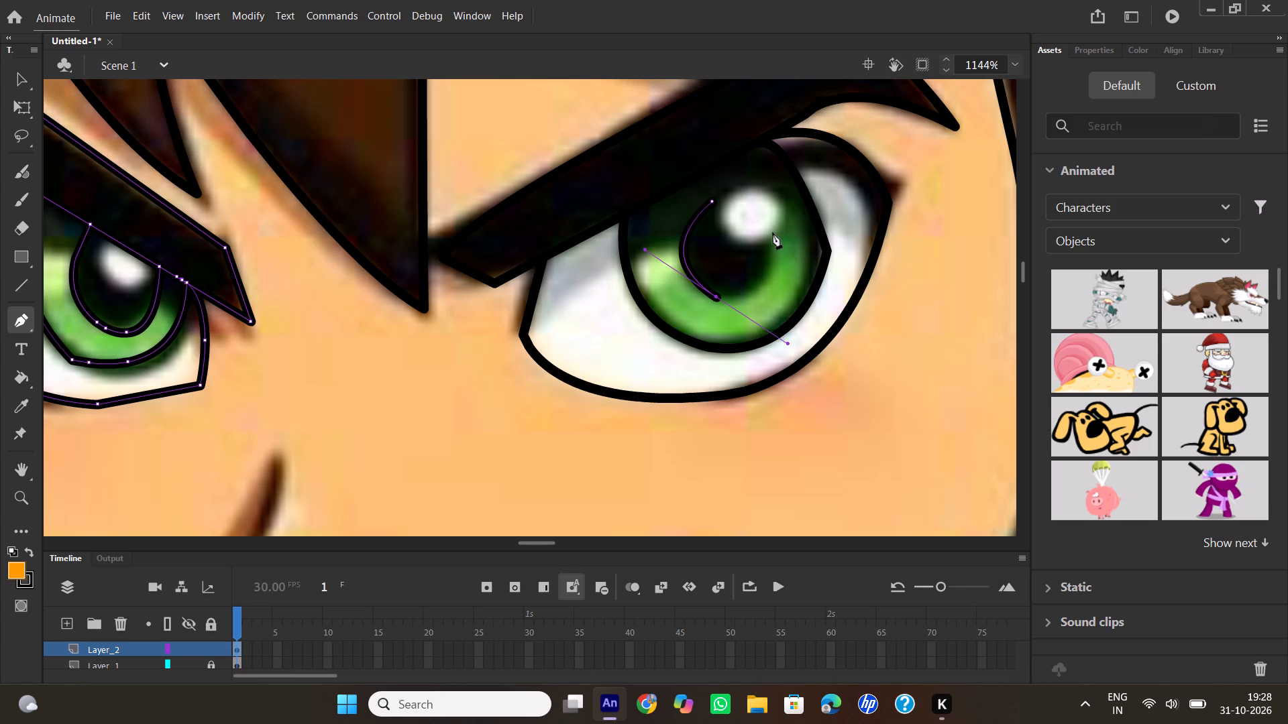
{"action": "left_click_drag", "start_coordinate": [773, 233], "coordinate": [754, 153]}
{"action": "left_click", "coordinate": [776, 233]}
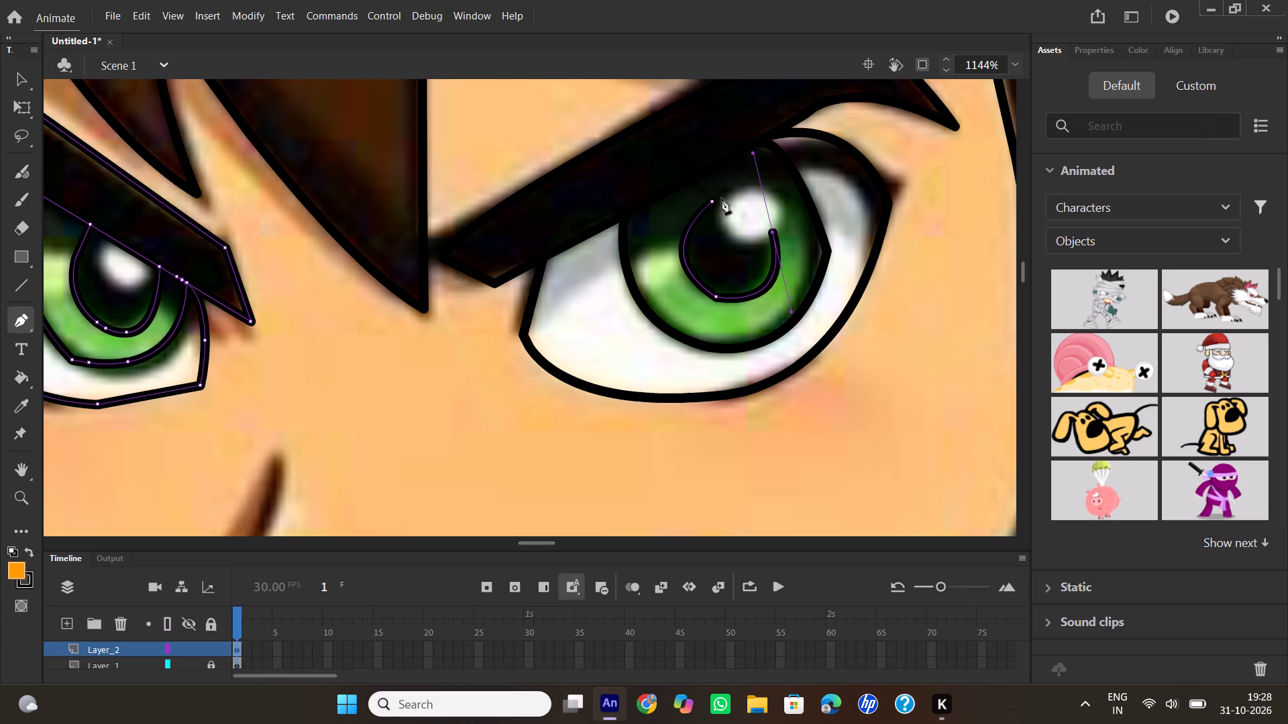
{"action": "left_click_drag", "start_coordinate": [711, 200], "coordinate": [651, 239]}
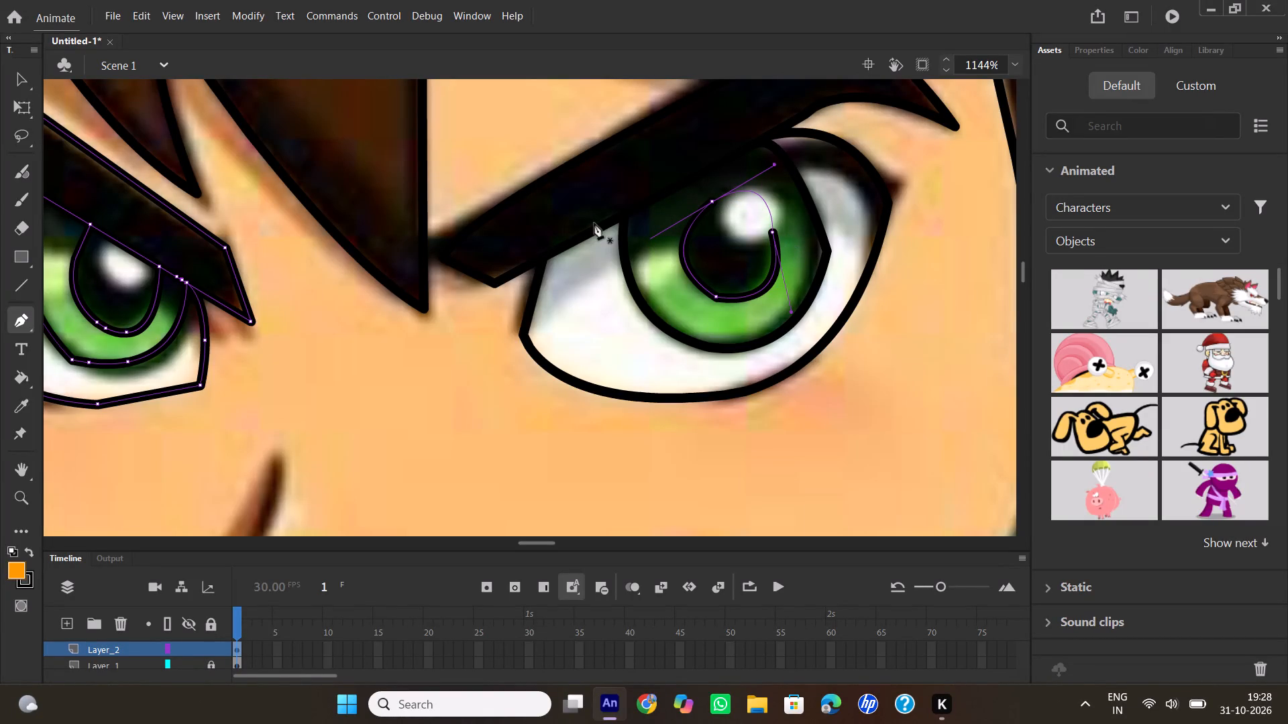
Trace the nose line from the top of the bridge down around the tip and along the underside to its outer end.
{"action": "scroll", "coordinate": [333, 325], "scroll_direction": "down", "scroll_amount": 2, "text": "ctrl"}
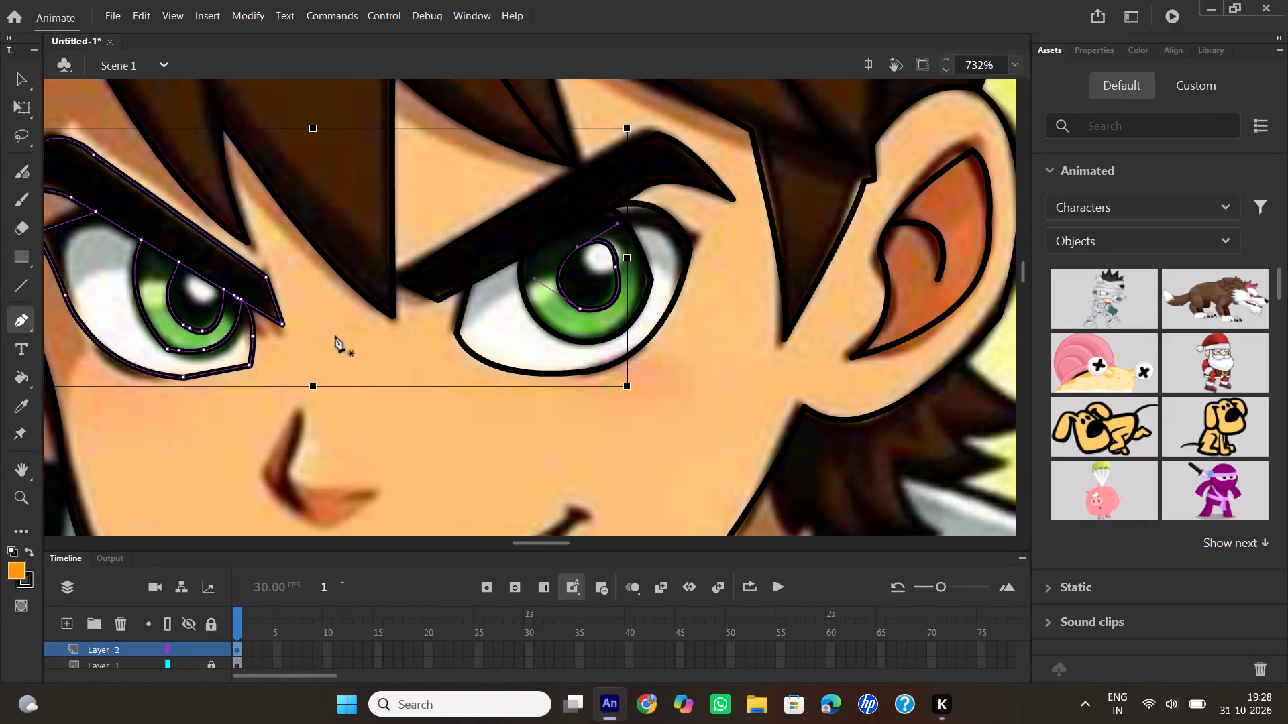
{"action": "scroll", "coordinate": [360, 334], "scroll_direction": "down", "scroll_amount": 1}
{"action": "scroll", "coordinate": [237, 303], "scroll_direction": "up", "scroll_amount": 2, "text": "ctrl"}
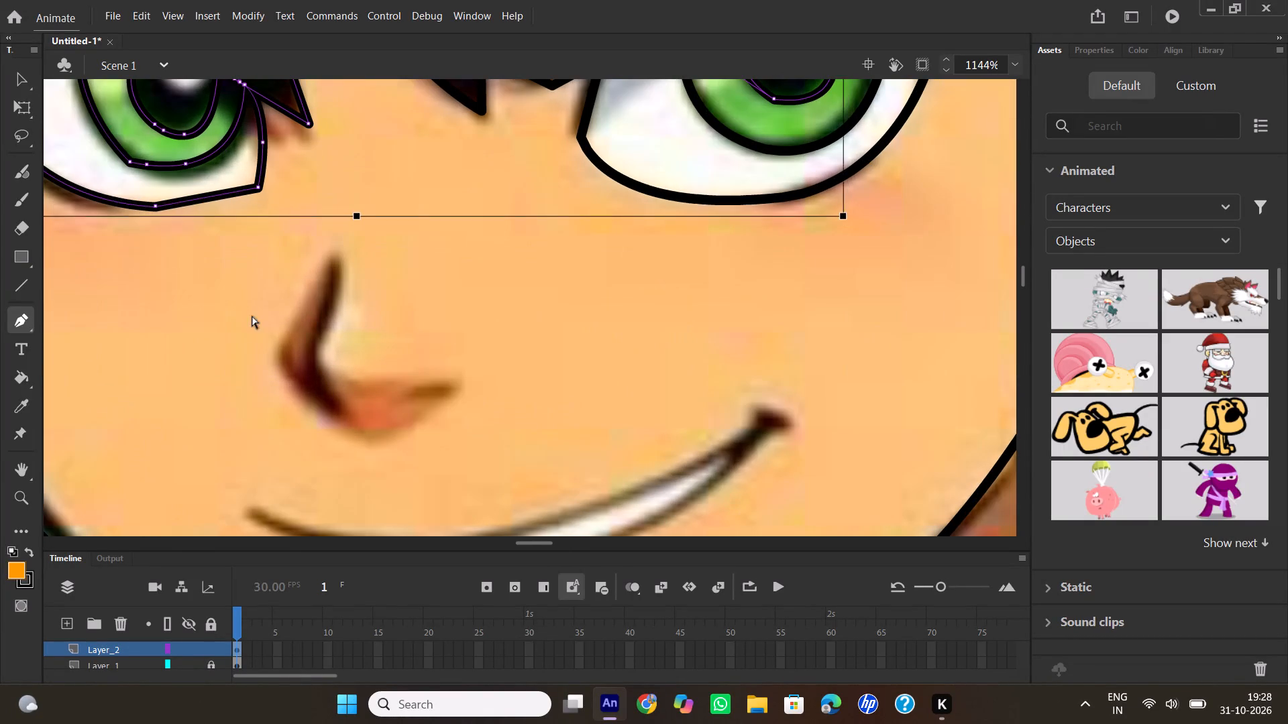
{"action": "left_click", "coordinate": [335, 253]}
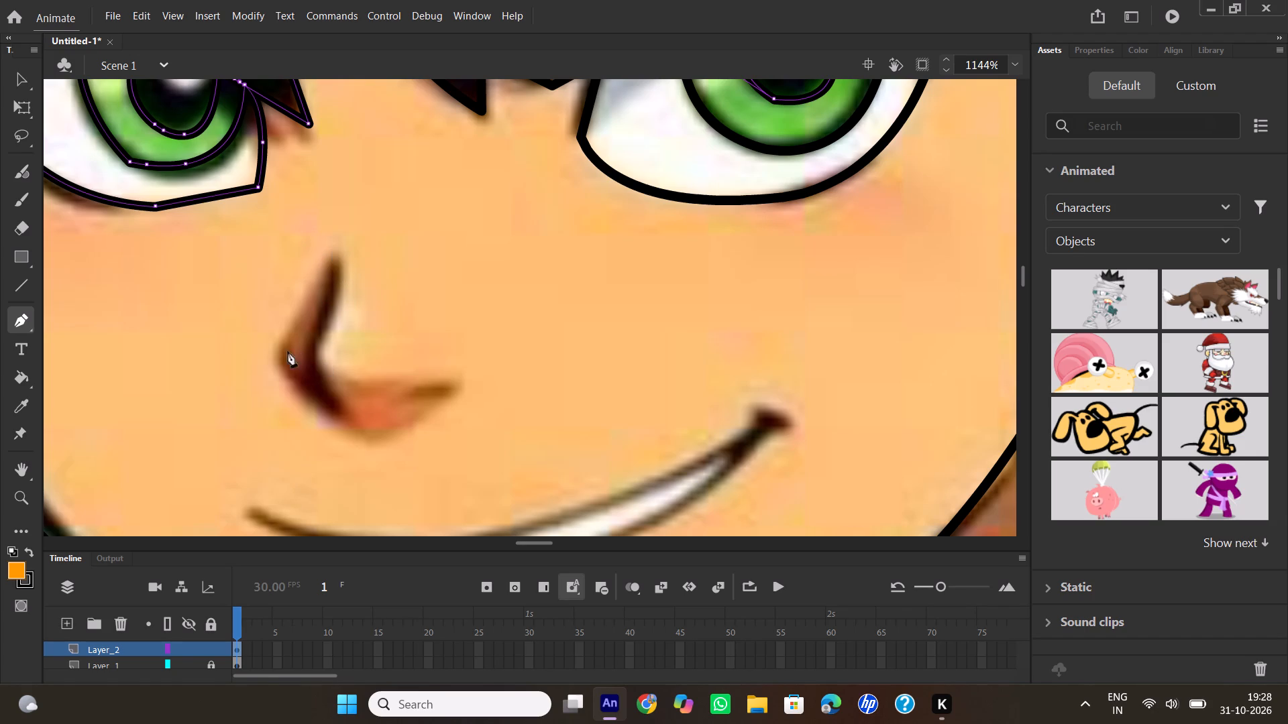
{"action": "left_click_drag", "start_coordinate": [309, 356], "coordinate": [290, 379]}
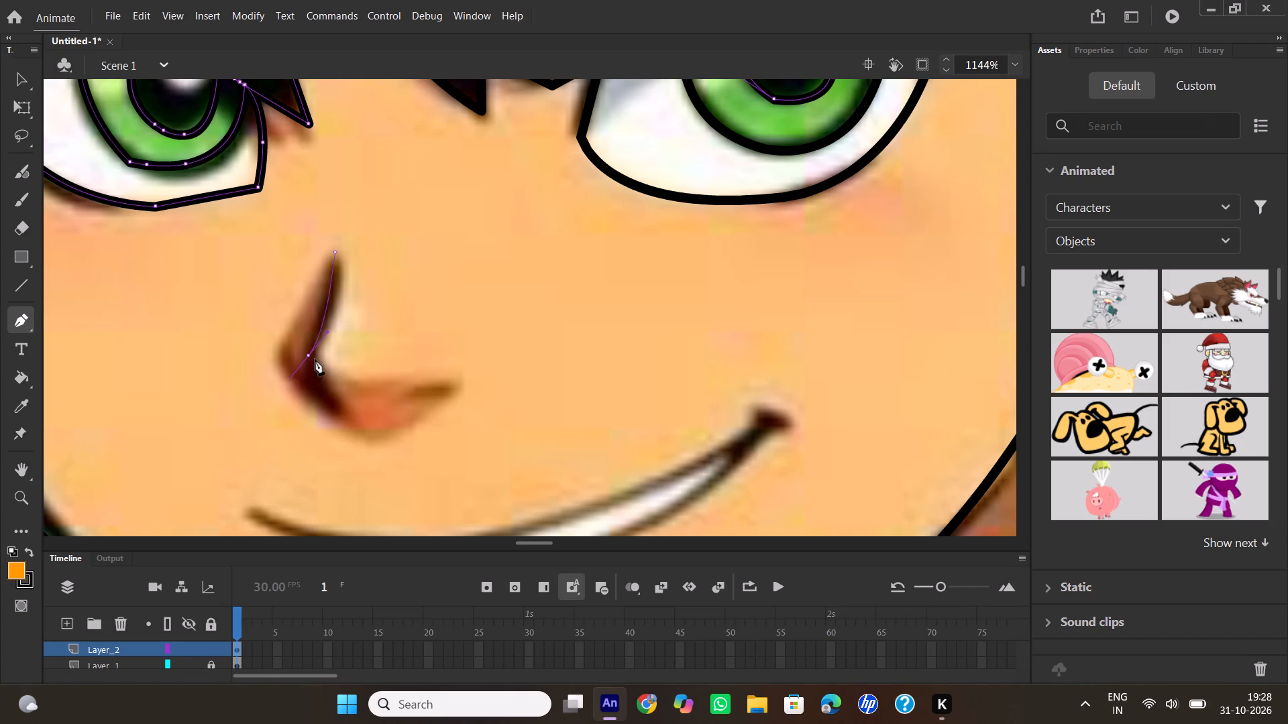
{"action": "left_click", "coordinate": [307, 356]}
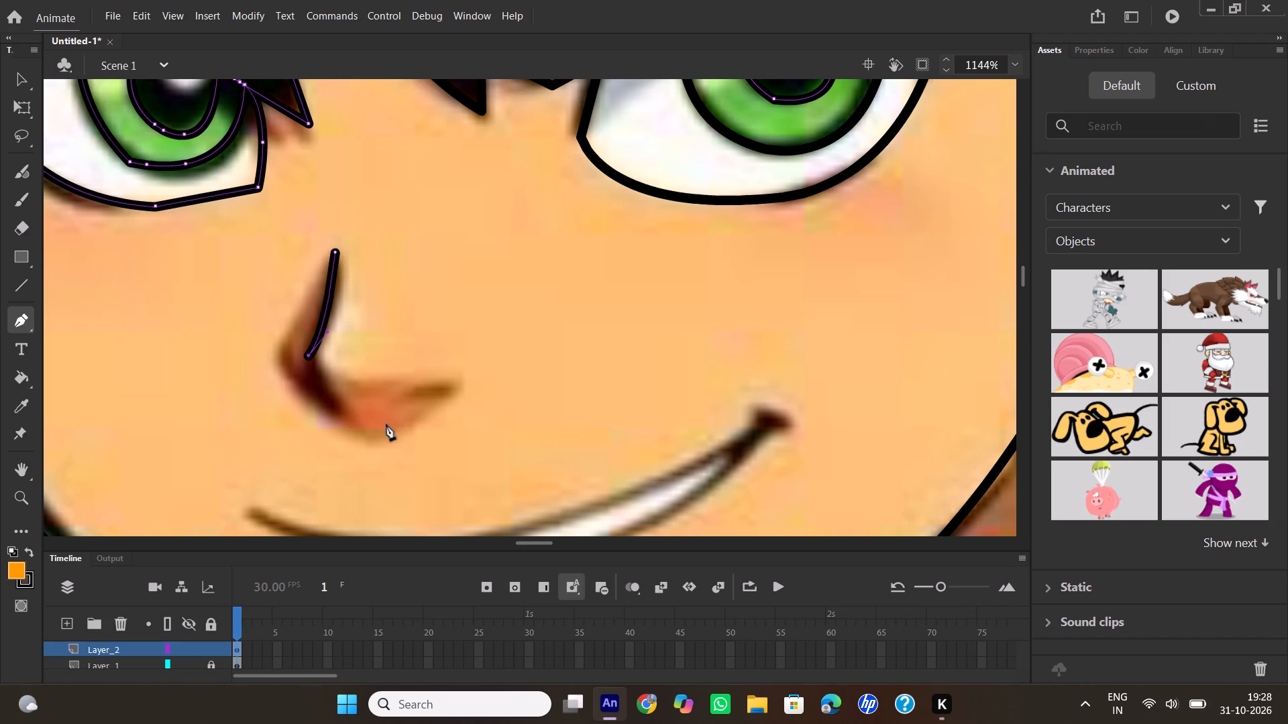
{"action": "left_click_drag", "start_coordinate": [387, 424], "coordinate": [453, 424]}
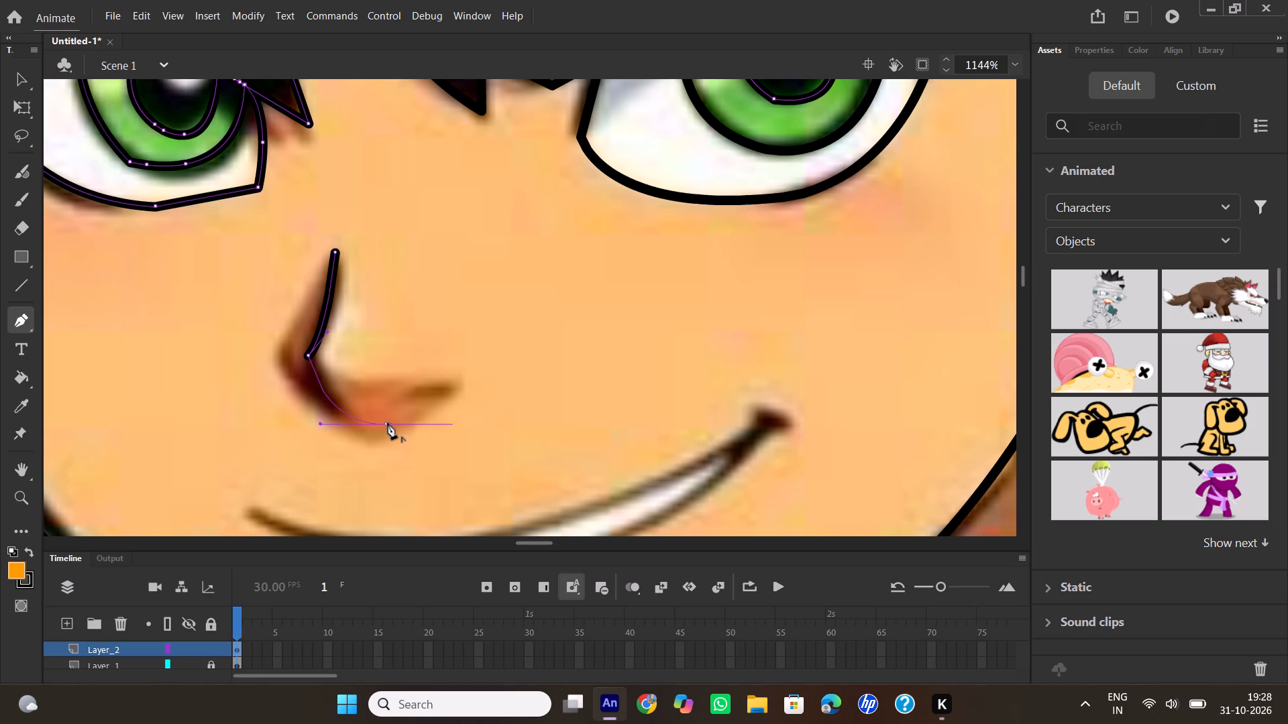
{"action": "left_click", "coordinate": [389, 424]}
{"action": "left_click_drag", "start_coordinate": [447, 392], "coordinate": [463, 381]}
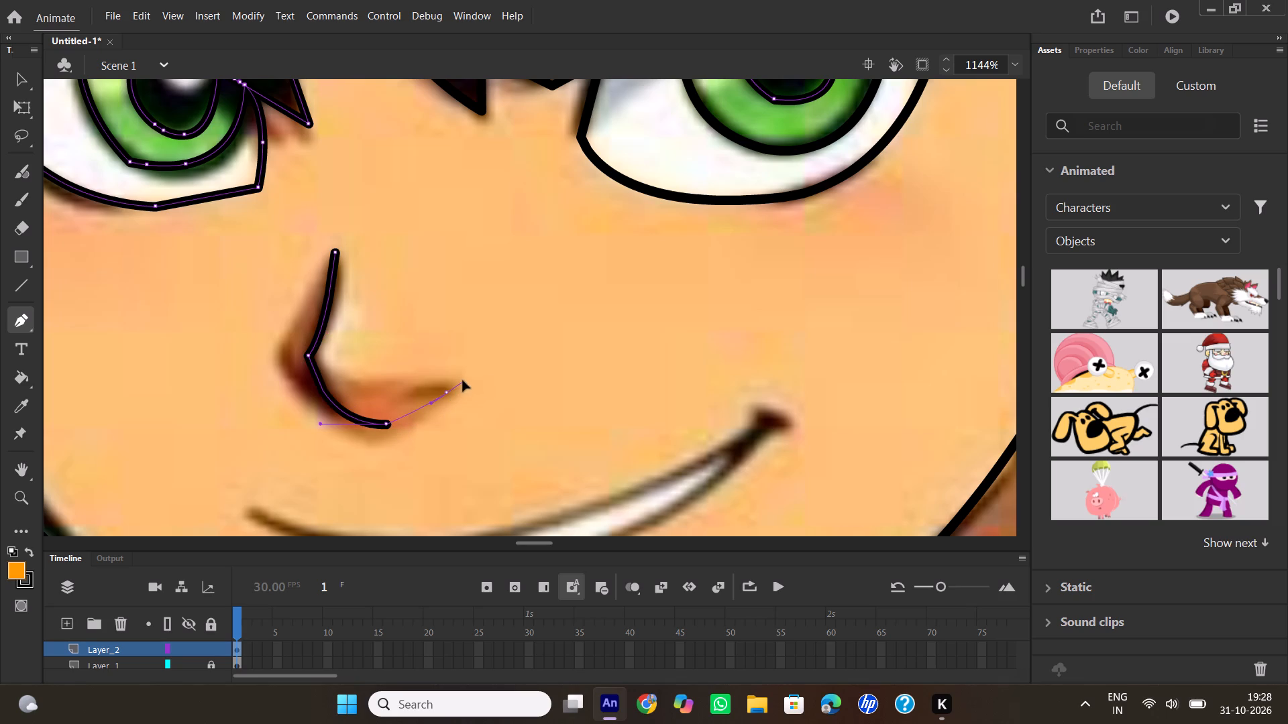
{"action": "left_click_drag", "start_coordinate": [463, 381], "coordinate": [464, 378]}
{"action": "double_click", "coordinate": [447, 389]}
Trace the smiling mouth as a closed shape, following the upper lip line between both corners and returning along the lower edge of the teeth.
{"action": "scroll", "coordinate": [517, 376], "scroll_direction": "down", "scroll_amount": 4, "text": "ctrl"}
{"action": "scroll", "coordinate": [478, 403], "scroll_direction": "down", "scroll_amount": 1}
{"action": "scroll", "coordinate": [478, 403], "scroll_direction": "up", "scroll_amount": 1}
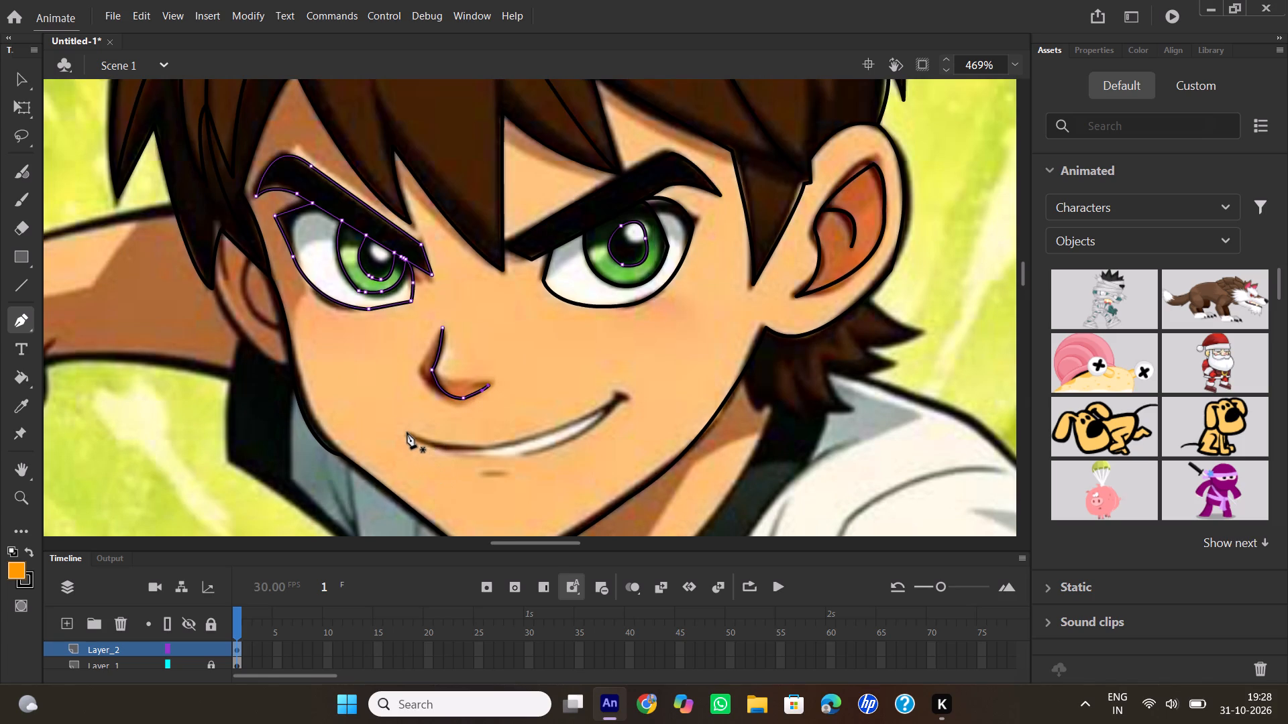
{"action": "left_click", "coordinate": [407, 432]}
{"action": "left_click_drag", "start_coordinate": [622, 398], "coordinate": [749, 319]}
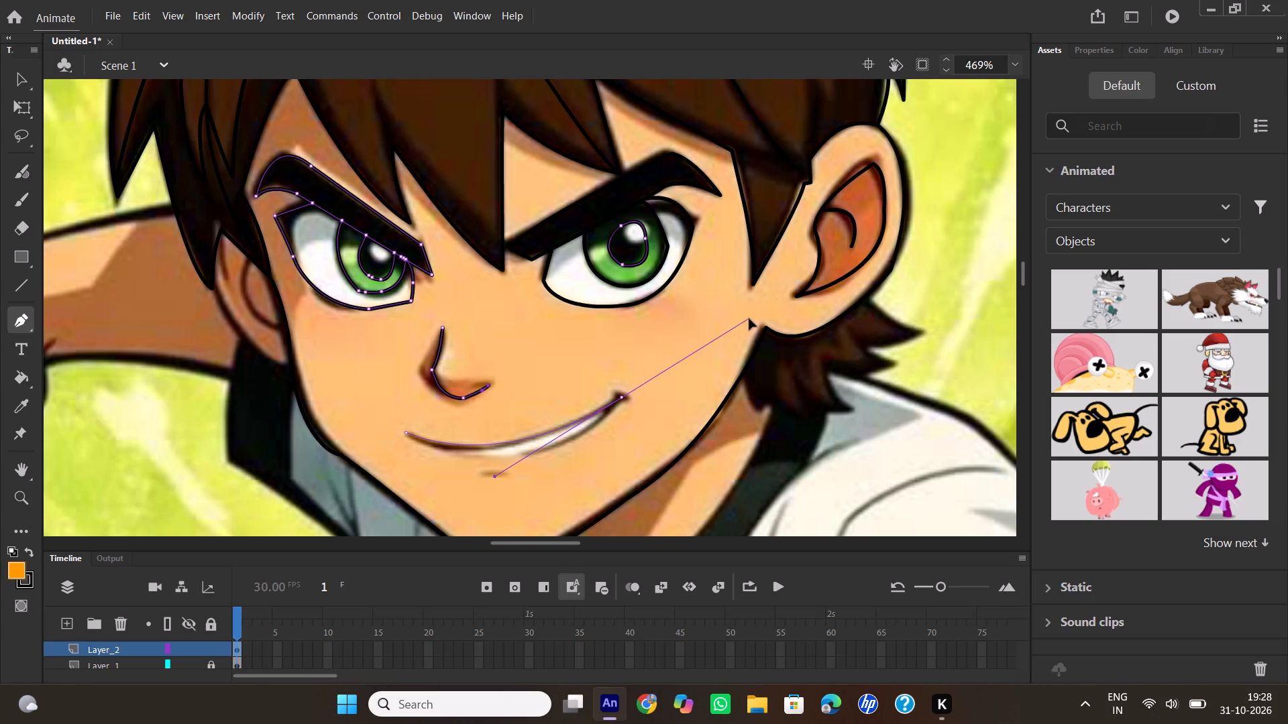
{"action": "left_click_drag", "start_coordinate": [749, 319], "coordinate": [752, 316]}
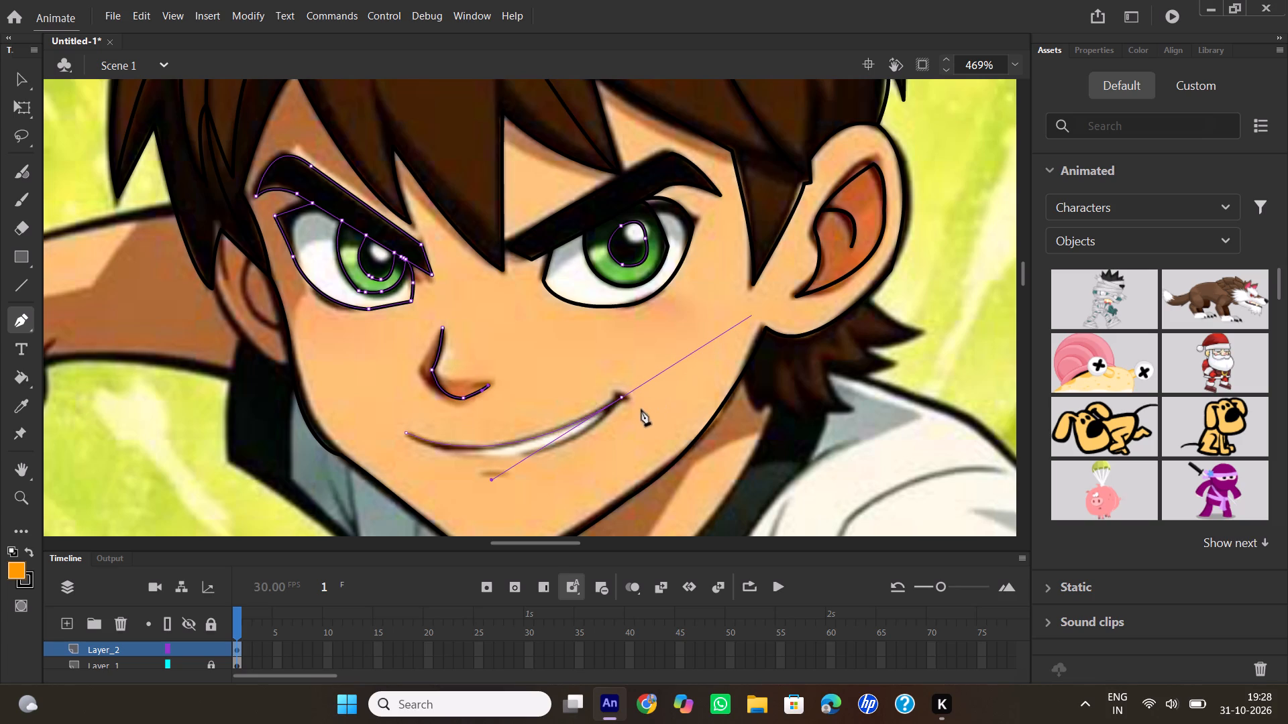
{"action": "left_click", "coordinate": [622, 396]}
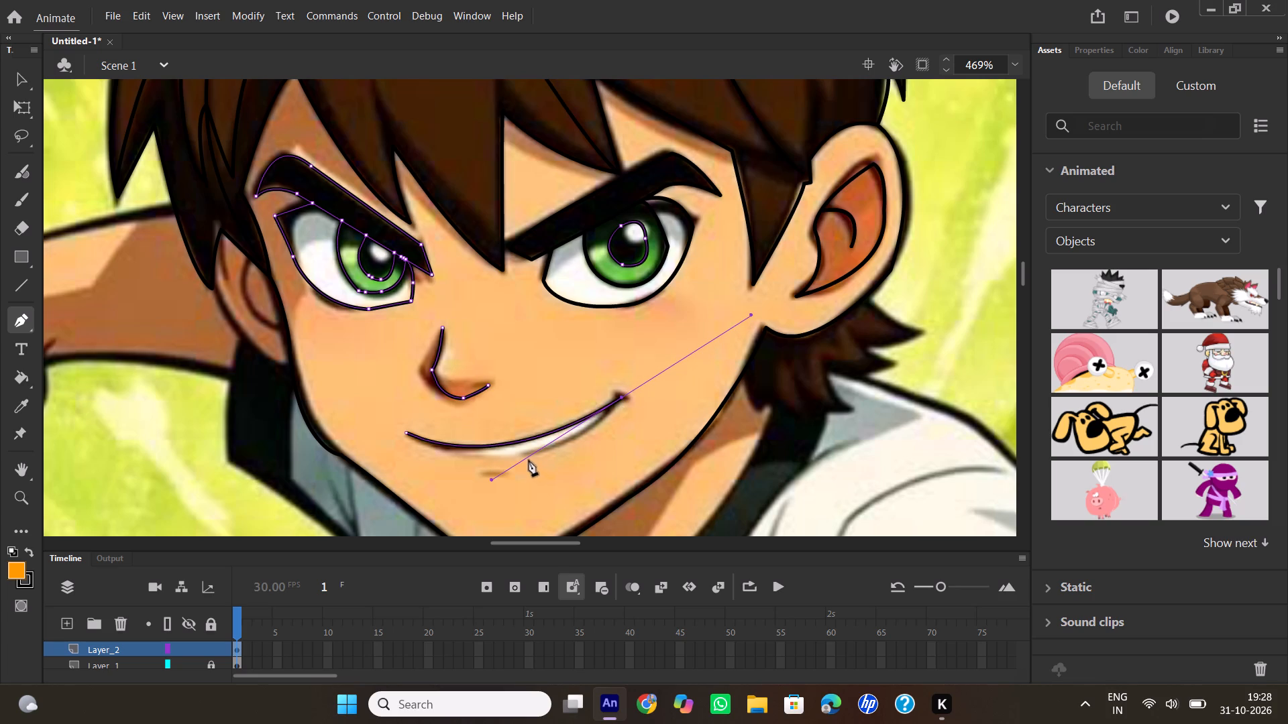
{"action": "left_click_drag", "start_coordinate": [526, 455], "coordinate": [476, 459]}
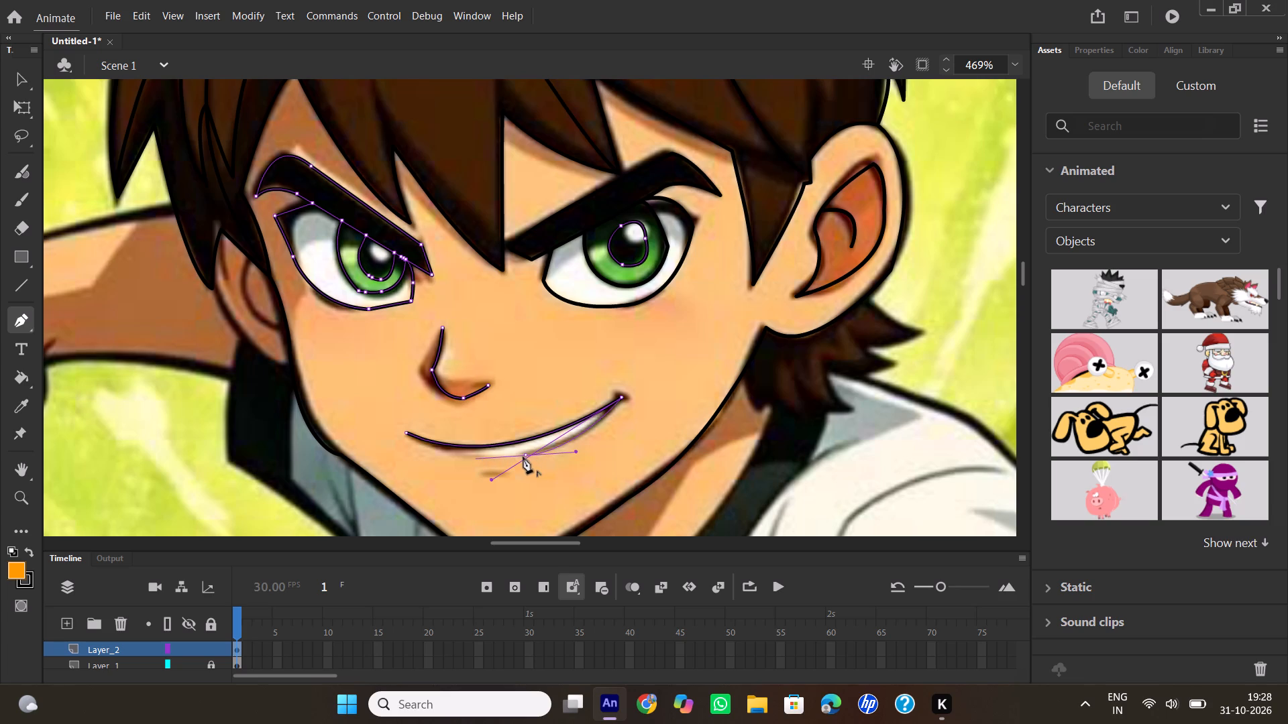
{"action": "left_click", "coordinate": [523, 457]}
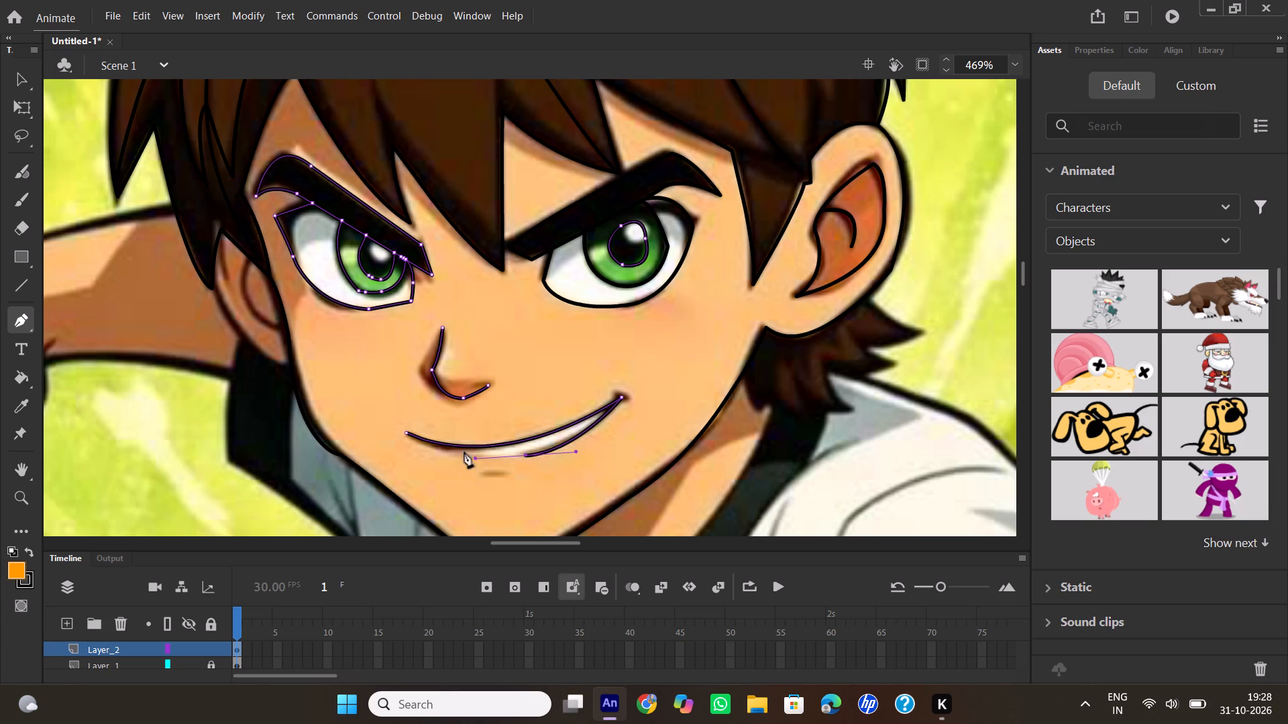
{"action": "left_click_drag", "start_coordinate": [405, 431], "coordinate": [396, 426]}
{"action": "left_click_drag", "start_coordinate": [396, 426], "coordinate": [356, 389]}
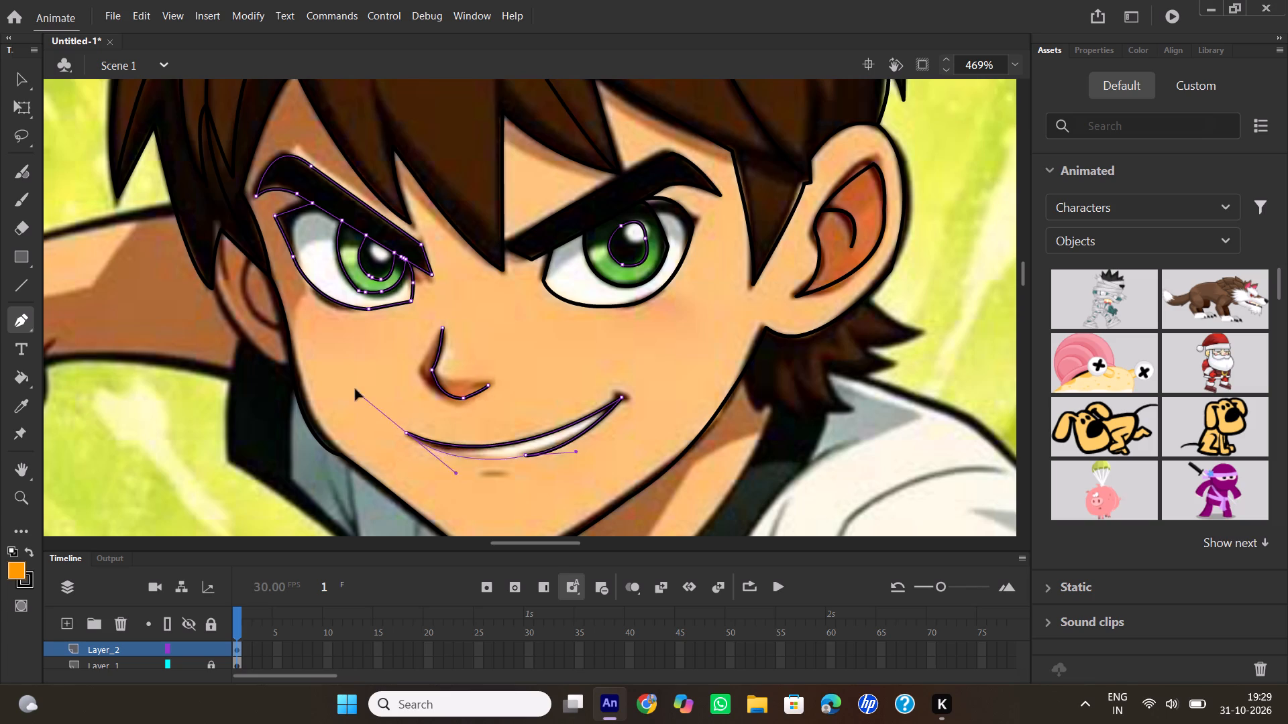
{"action": "left_click_drag", "start_coordinate": [356, 389], "coordinate": [307, 394]}
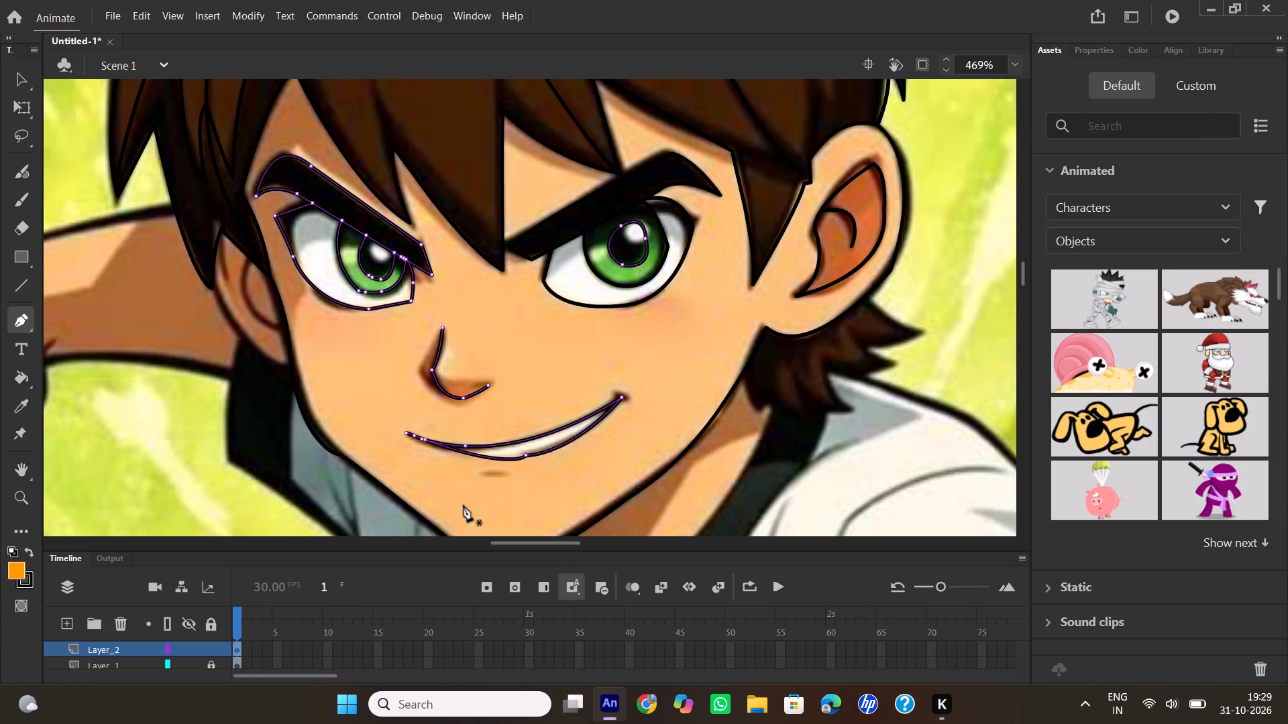
Trace the short curved lower-lip crease beneath the mouth with the Pen tool.
{"action": "left_click", "coordinate": [478, 477]}
{"action": "left_click_drag", "start_coordinate": [509, 477], "coordinate": [523, 483]}
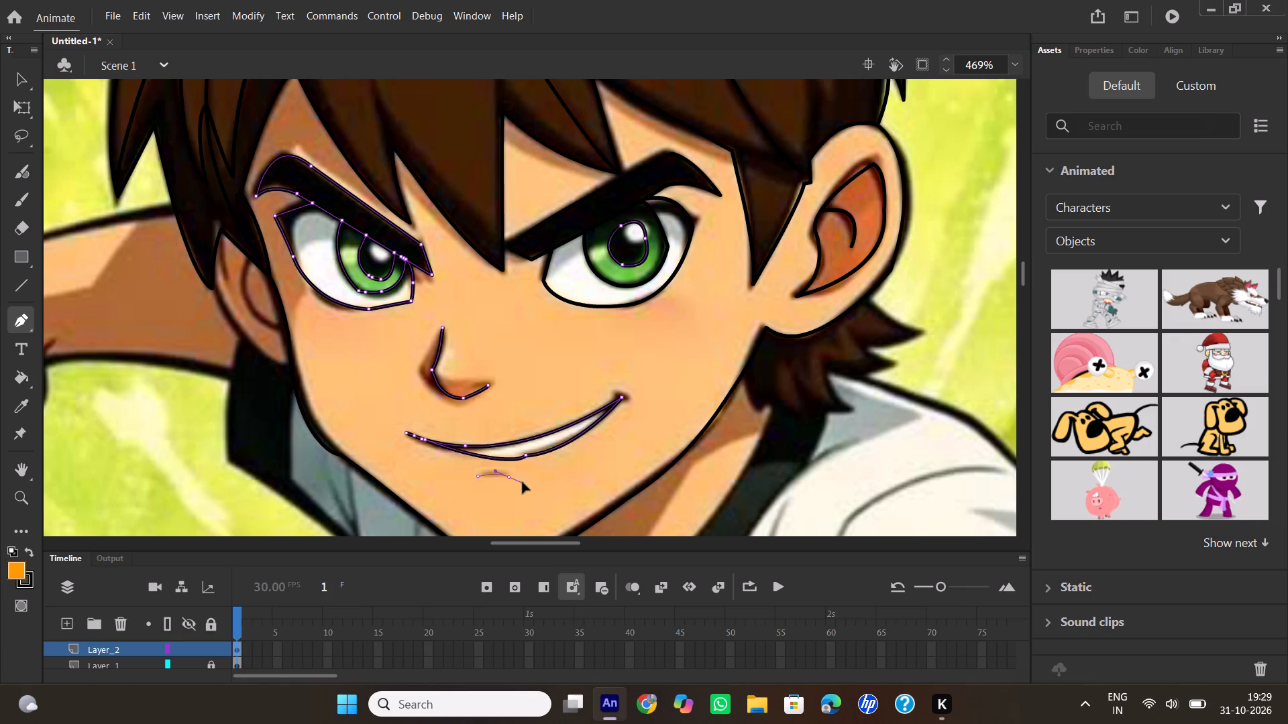
{"action": "double_click", "coordinate": [508, 479]}
Trace the small ear's outer edge as a curve from the tip of the hair strand down to the face outline.
{"action": "scroll", "coordinate": [209, 269], "scroll_direction": "up", "scroll_amount": 2, "text": "ctrl"}
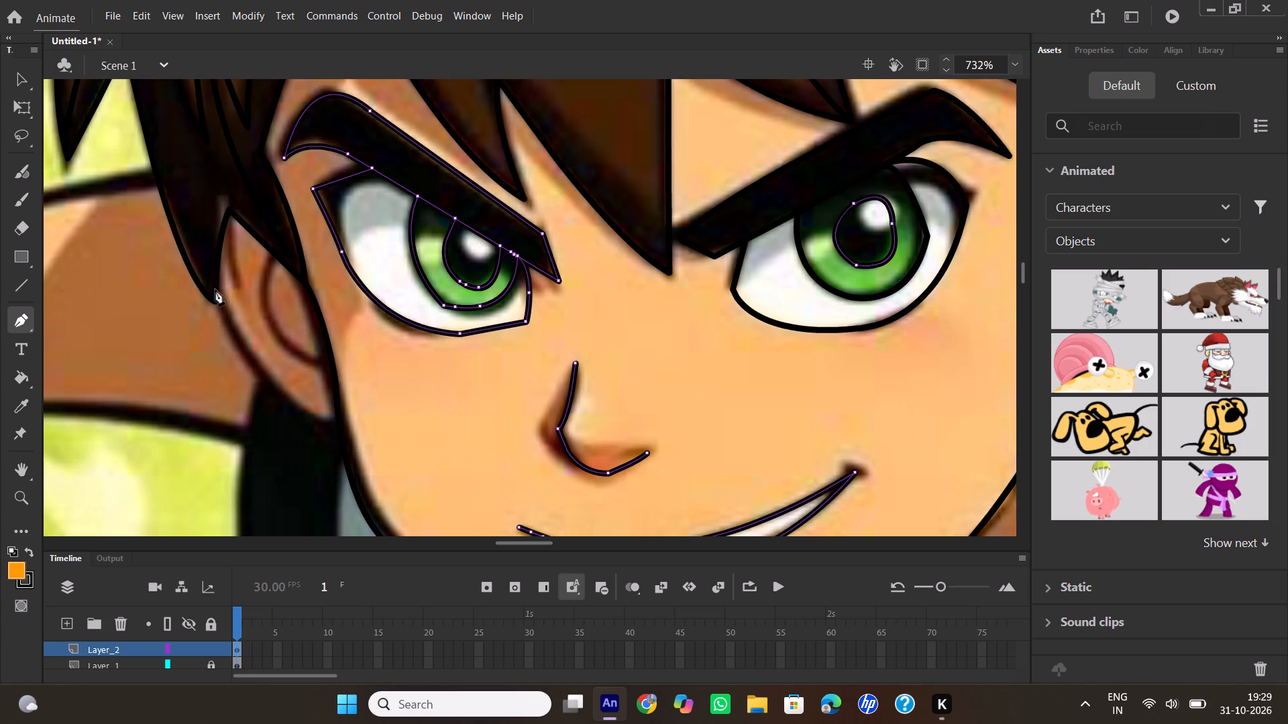
{"action": "left_click", "coordinate": [220, 303]}
{"action": "left_click_drag", "start_coordinate": [336, 428], "coordinate": [391, 442]}
{"action": "left_click_drag", "start_coordinate": [391, 442], "coordinate": [429, 463]}
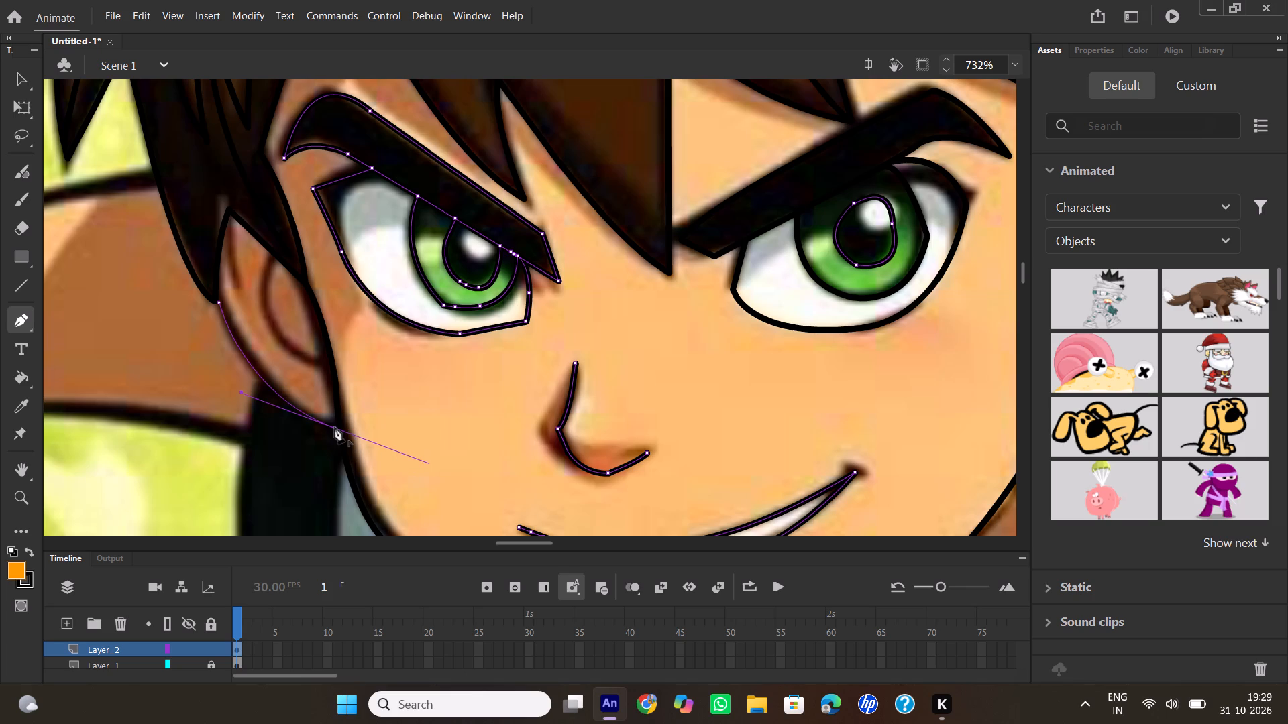
{"action": "double_click", "coordinate": [334, 427]}
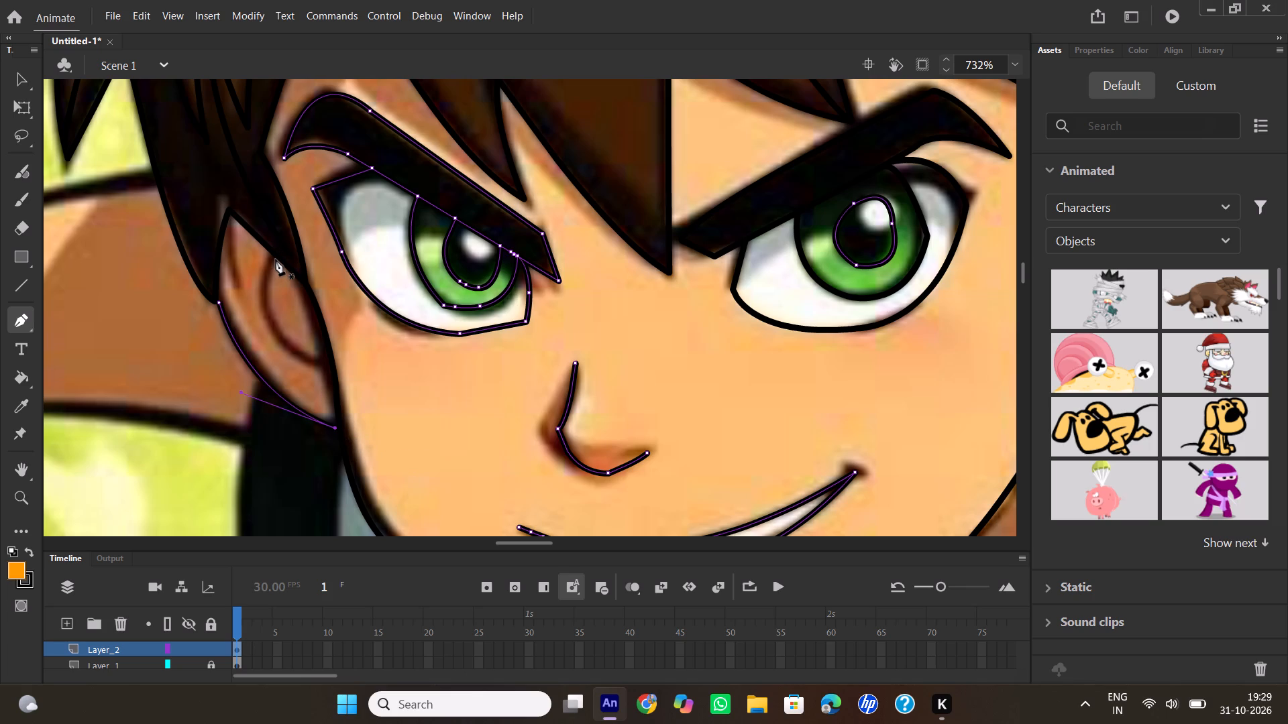
Trace the inner curve of the small ear from the hair edge around to the face outline.
{"action": "left_click", "coordinate": [276, 257]}
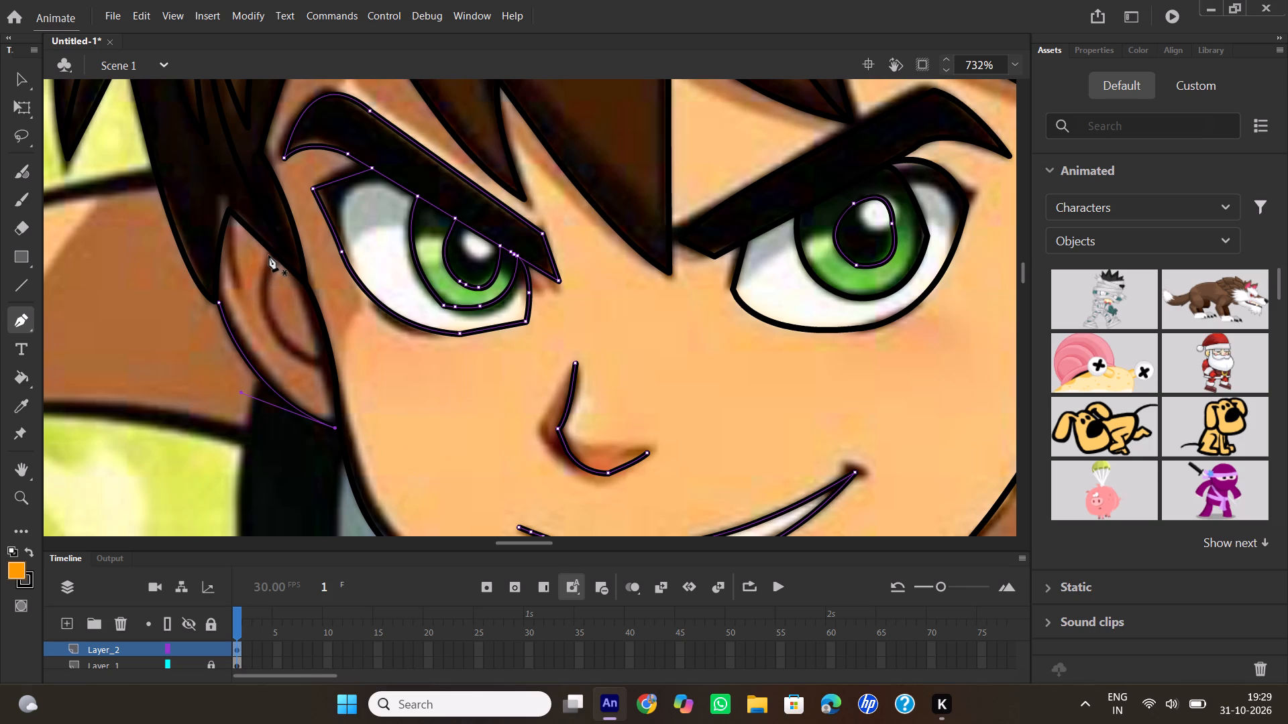
{"action": "left_click", "coordinate": [271, 252]}
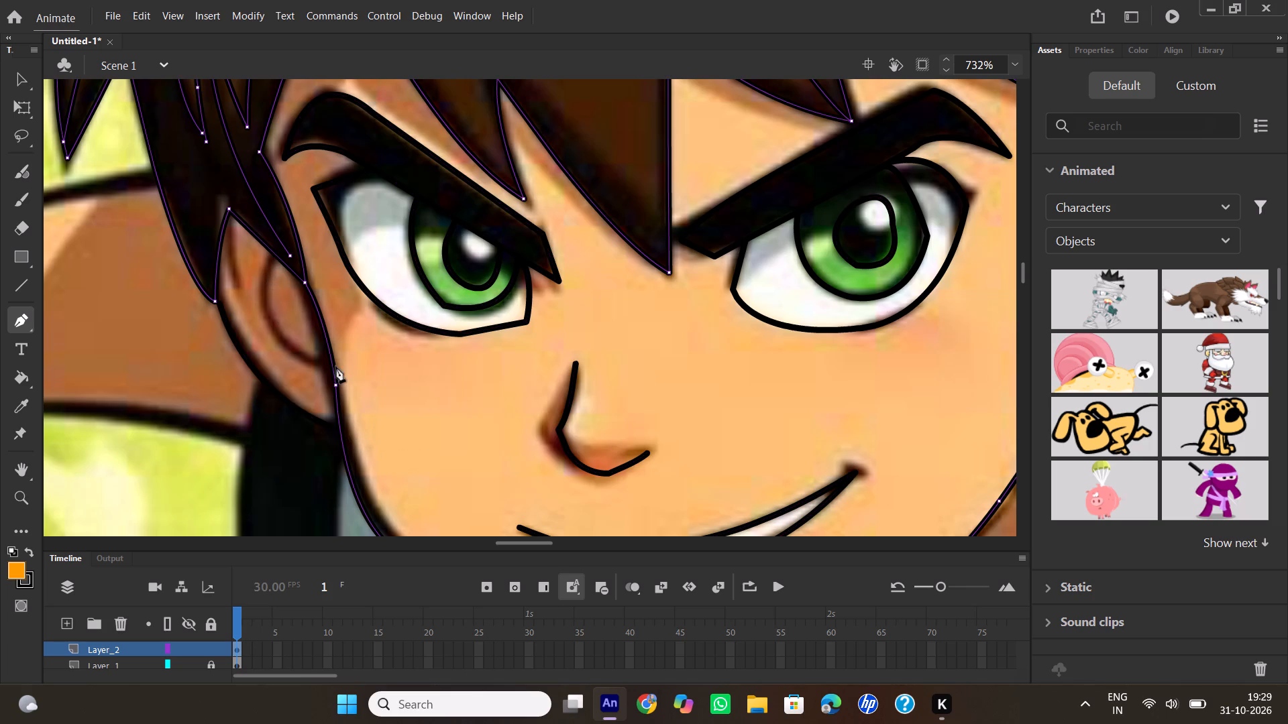
{"action": "left_click_drag", "start_coordinate": [332, 369], "coordinate": [427, 375]}
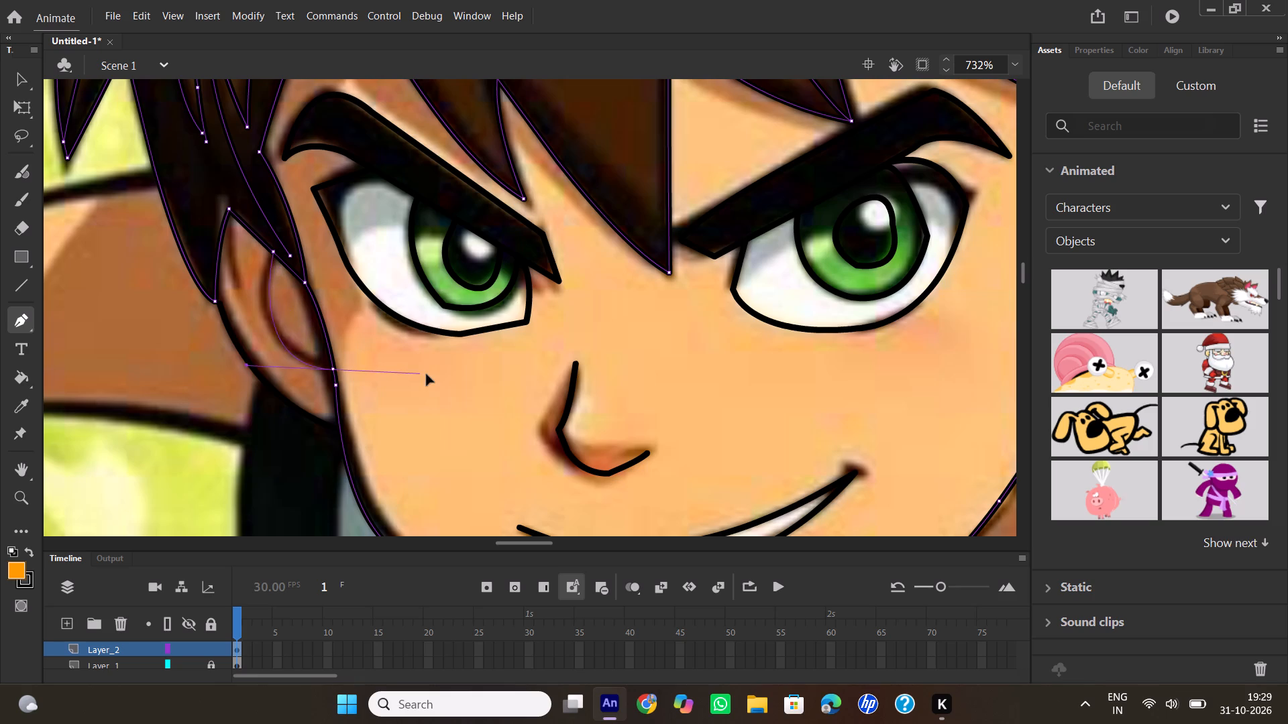
{"action": "left_click_drag", "start_coordinate": [427, 375], "coordinate": [430, 385]}
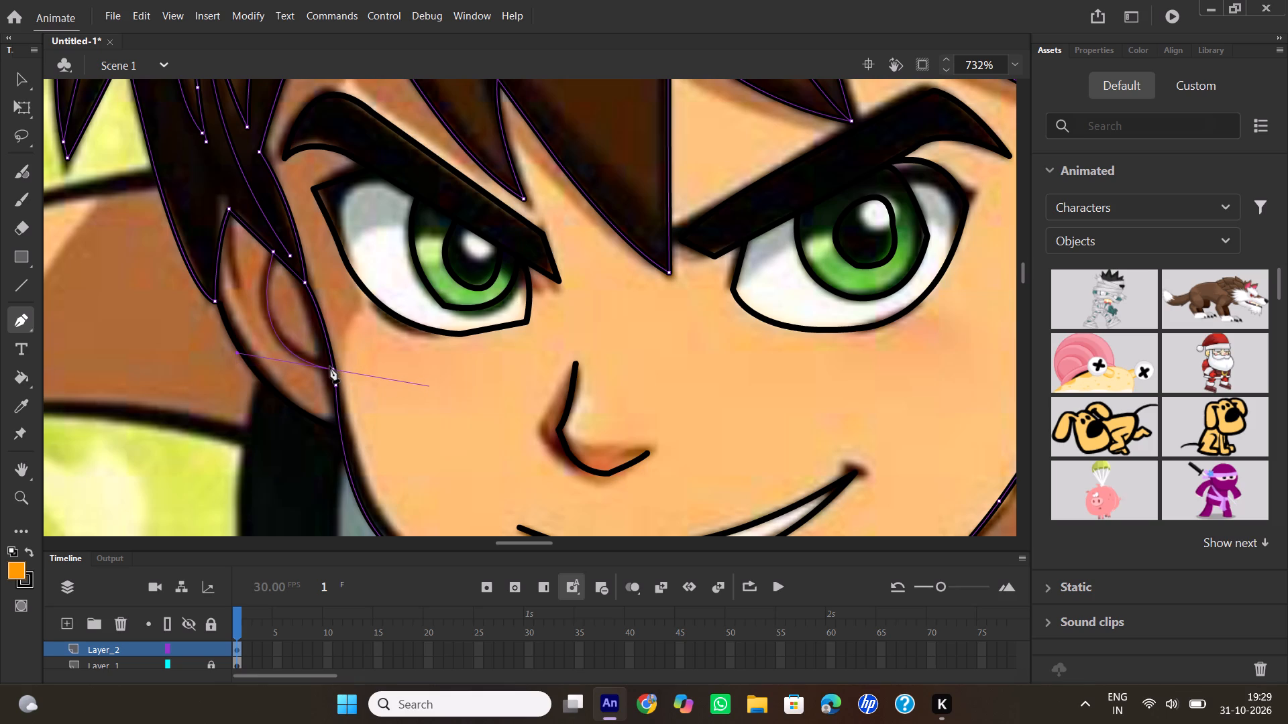
{"action": "double_click", "coordinate": [332, 371]}
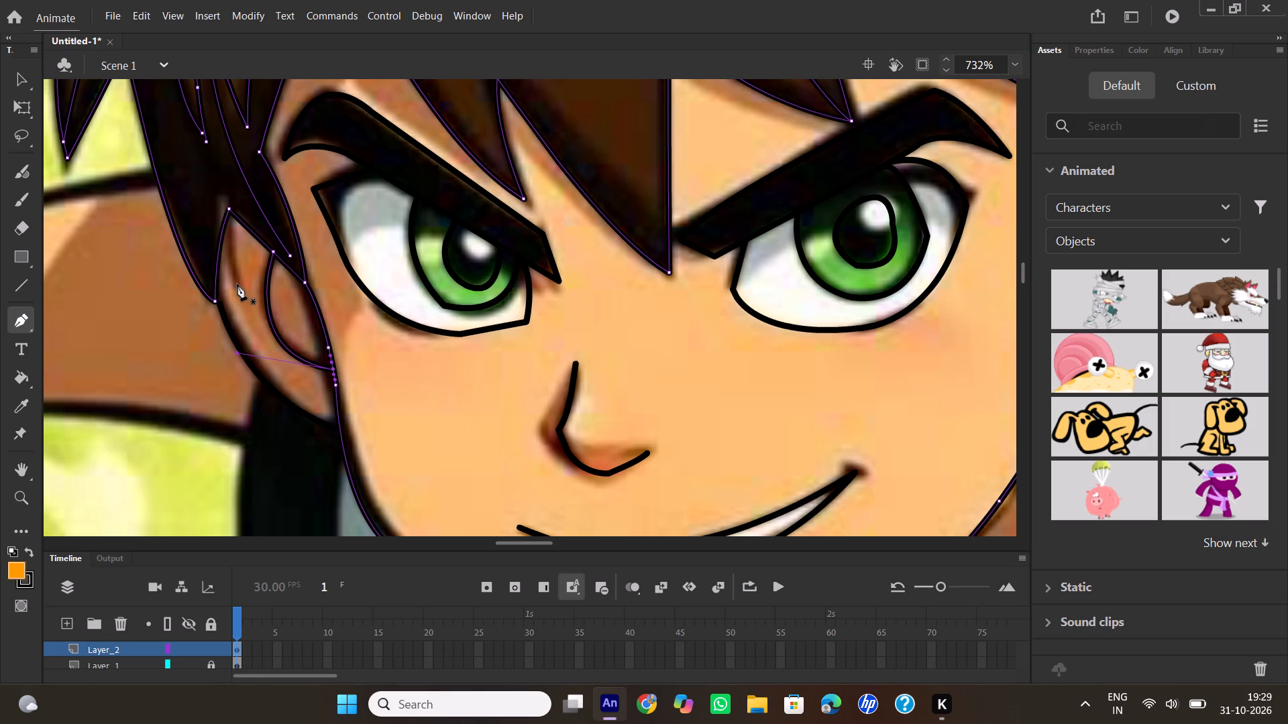
Trace the short fold line inside the small ear up to the notch between the hair strands.
{"action": "left_click", "coordinate": [237, 284]}
{"action": "left_click_drag", "start_coordinate": [232, 210], "coordinate": [232, 206]}
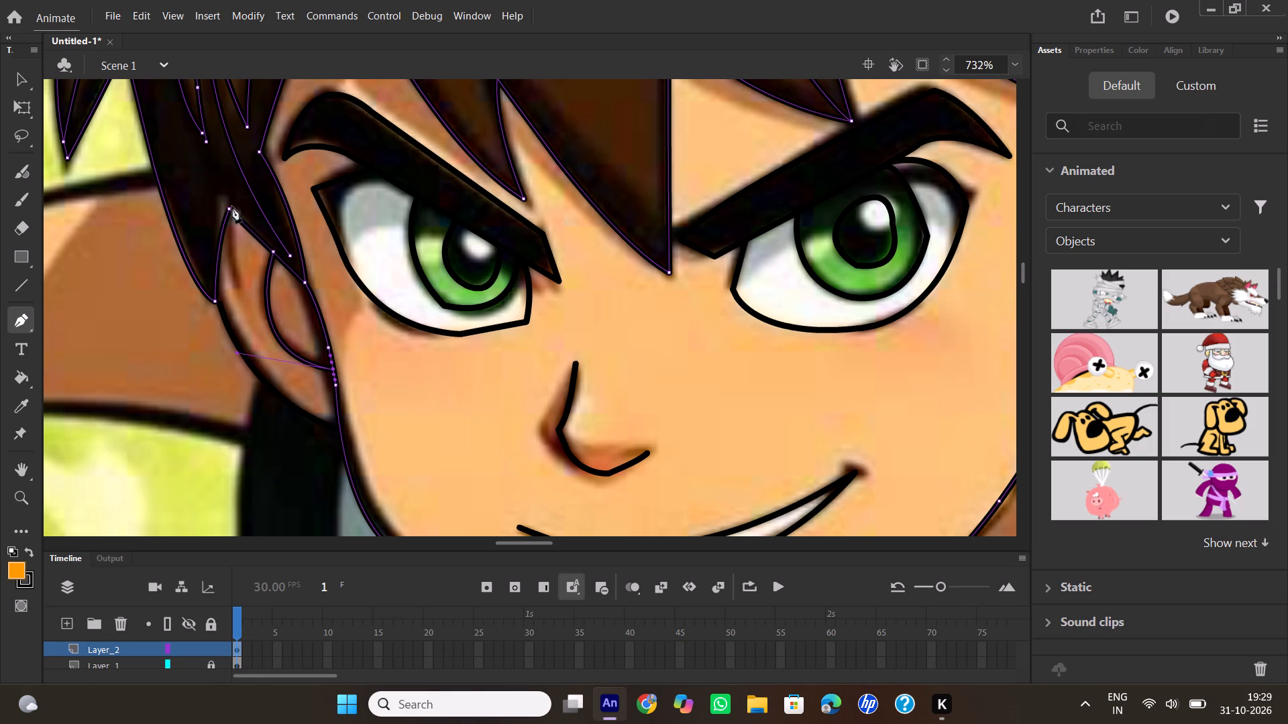
{"action": "left_click_drag", "start_coordinate": [232, 206], "coordinate": [233, 190]}
{"action": "double_click", "coordinate": [231, 210]}
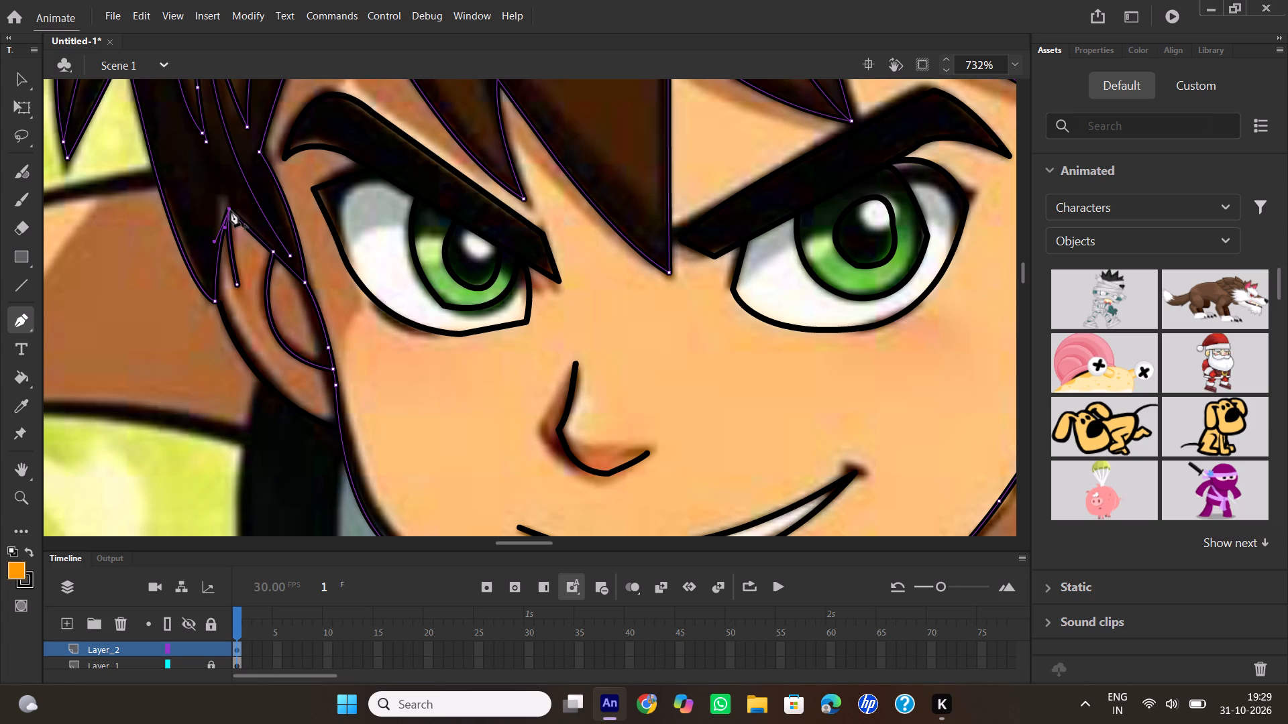
Trace the raised arm's upper edge with the Pen tool from the hair strand to the knuckle corner of the fist.
{"action": "scroll", "coordinate": [352, 318], "scroll_direction": "down", "scroll_amount": 4, "text": "ctrl"}
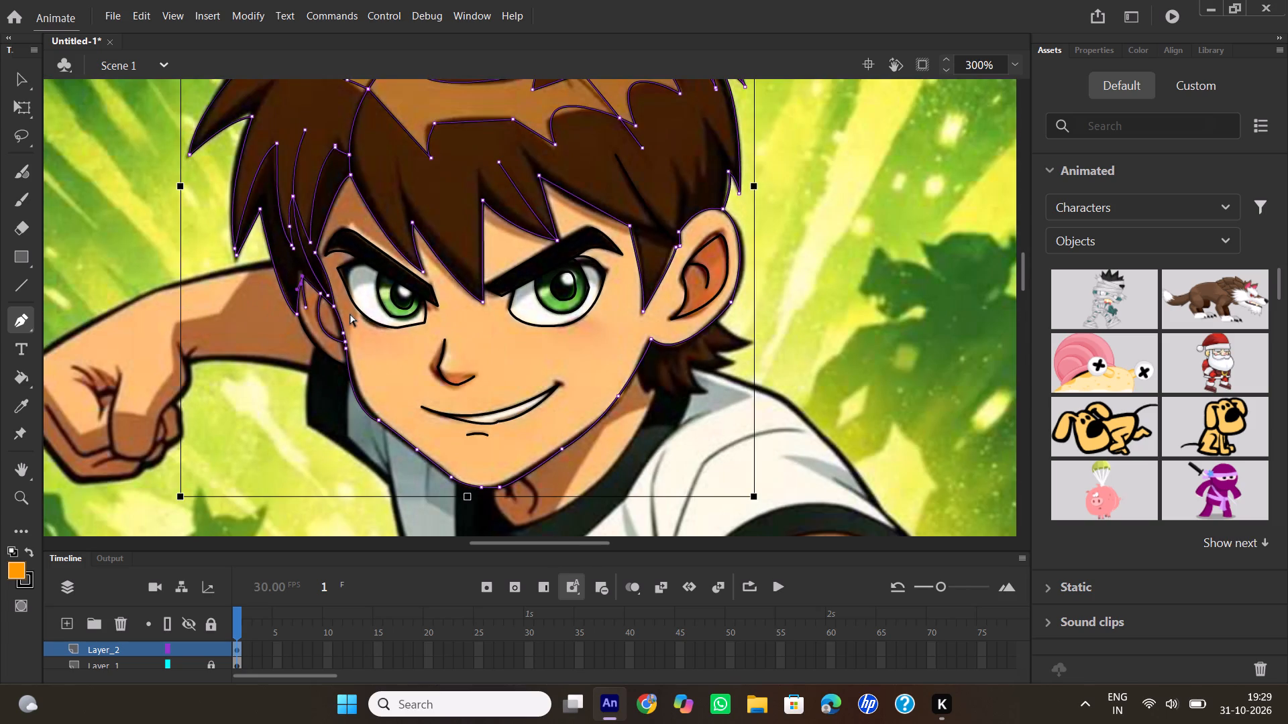
{"action": "scroll", "coordinate": [350, 314], "scroll_direction": "down", "scroll_amount": 1, "text": "ctrl"}
{"action": "left_click_drag", "start_coordinate": [624, 543], "coordinate": [617, 544]}
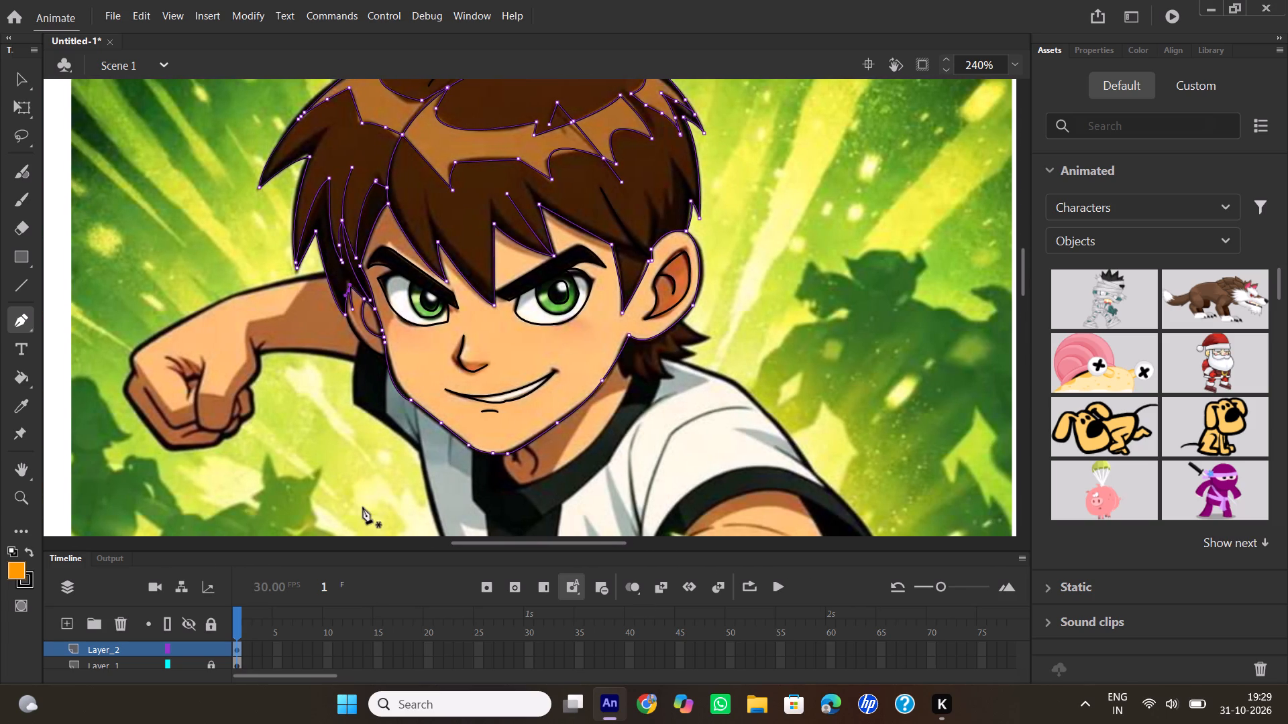
{"action": "scroll", "coordinate": [427, 390], "scroll_direction": "up", "scroll_amount": 1, "text": "ctrl"}
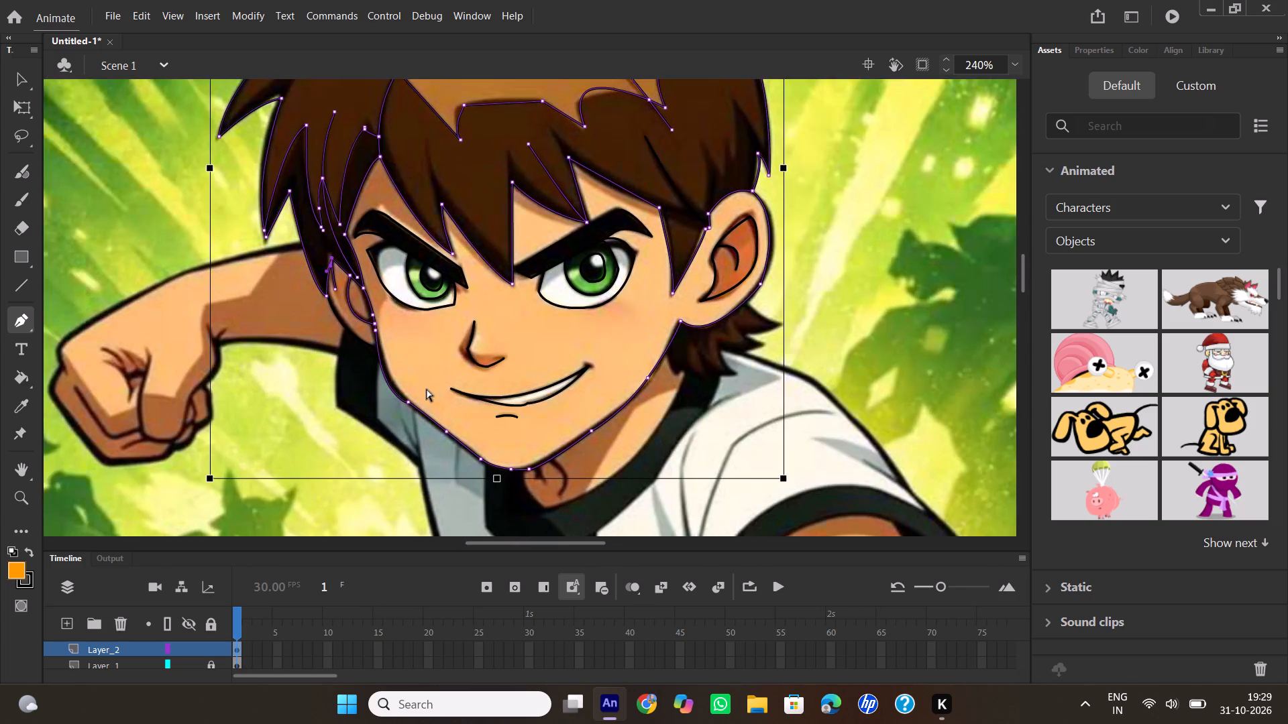
{"action": "scroll", "coordinate": [427, 389], "scroll_direction": "up", "scroll_amount": 2, "text": "ctrl"}
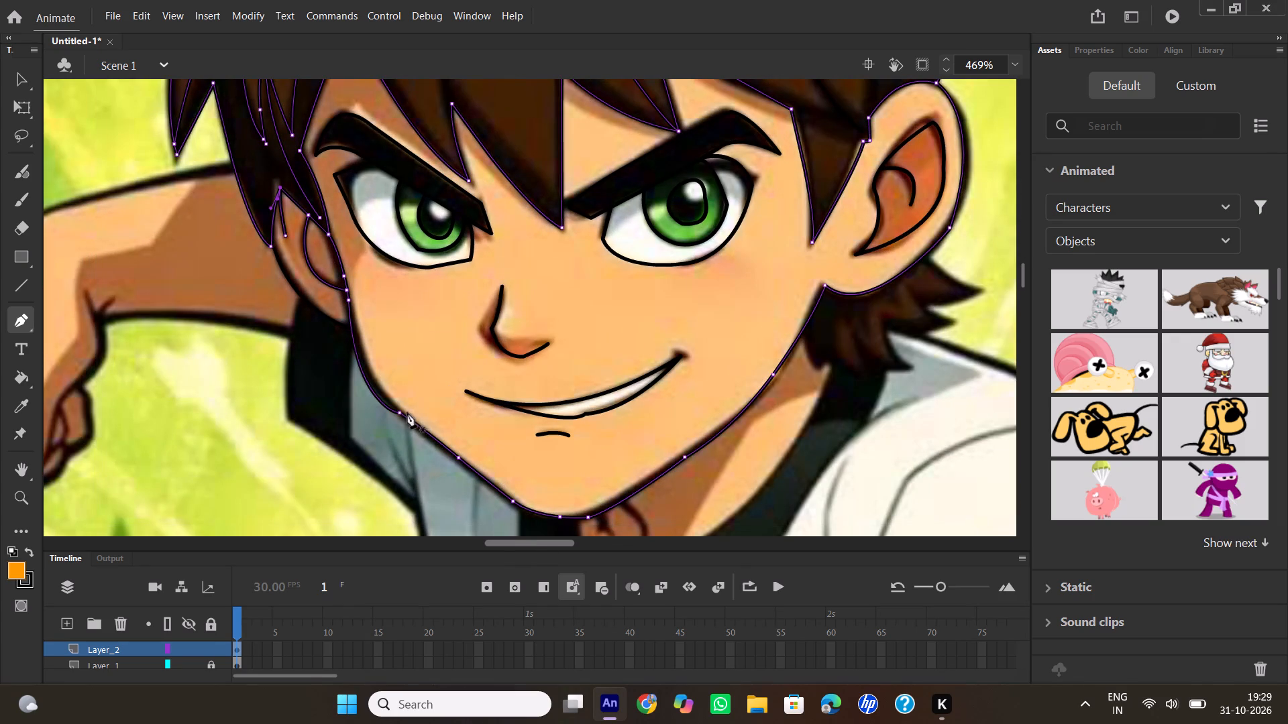
{"action": "scroll", "coordinate": [389, 378], "scroll_direction": "down", "scroll_amount": 1}
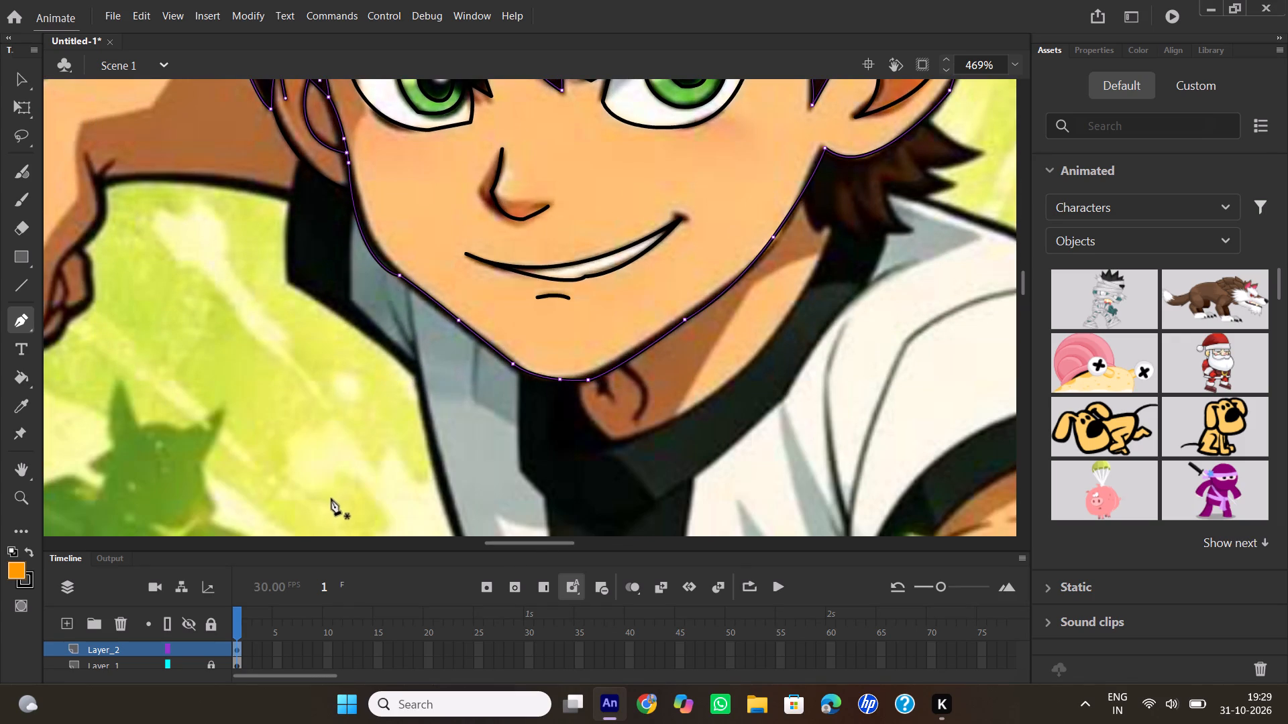
{"action": "scroll", "coordinate": [327, 505], "scroll_direction": "up", "scroll_amount": 2}
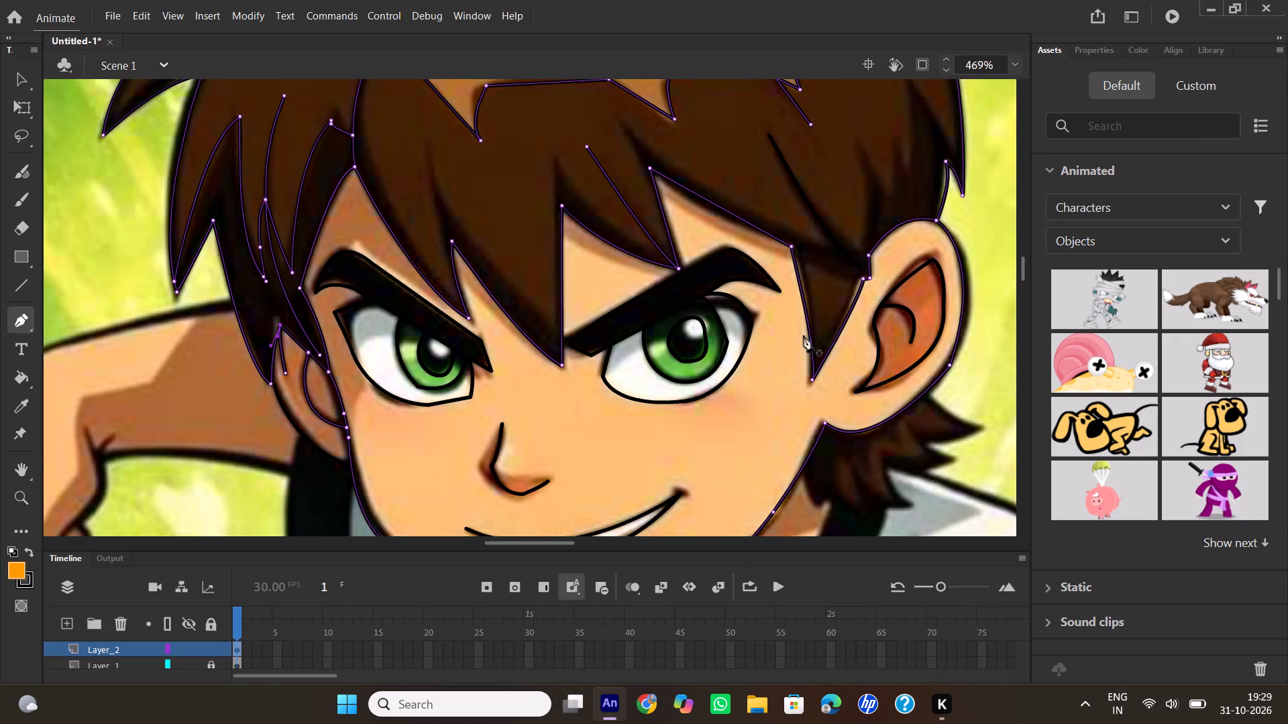
{"action": "scroll", "coordinate": [578, 444], "scroll_direction": "down", "scroll_amount": 1}
{"action": "left_click_drag", "start_coordinate": [522, 546], "coordinate": [511, 545]}
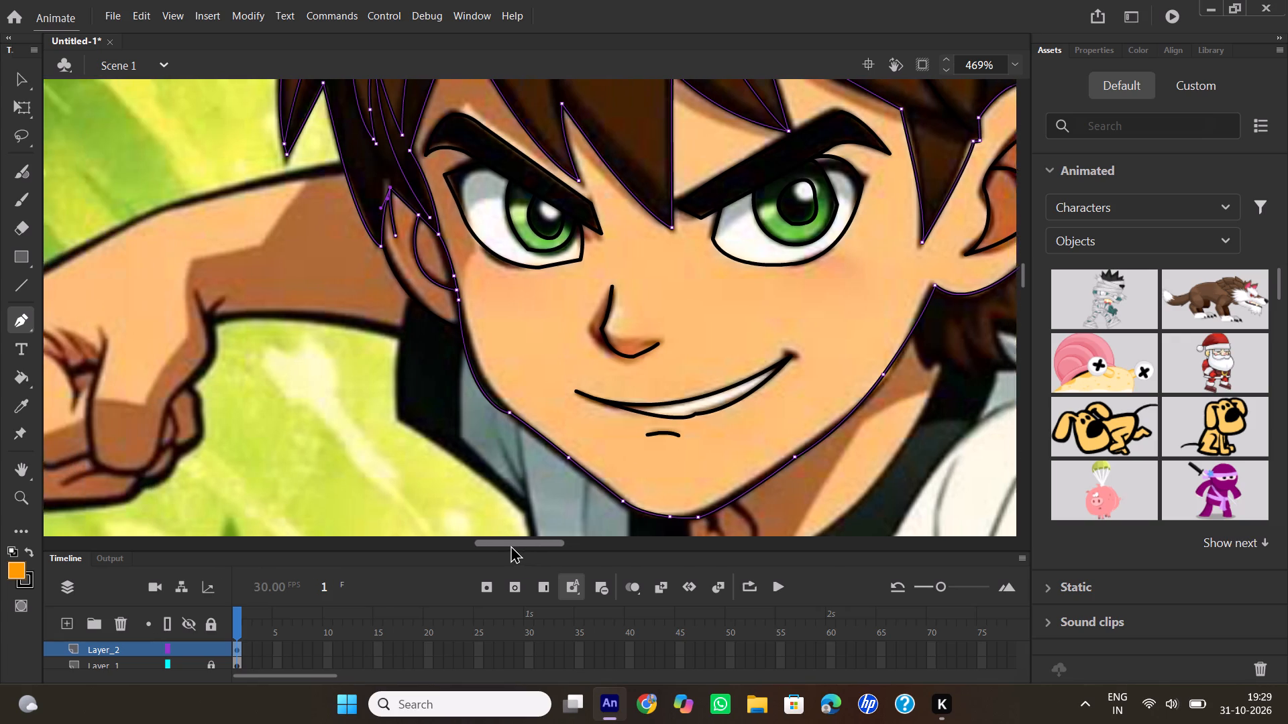
{"action": "left_click_drag", "start_coordinate": [511, 545], "coordinate": [496, 542]}
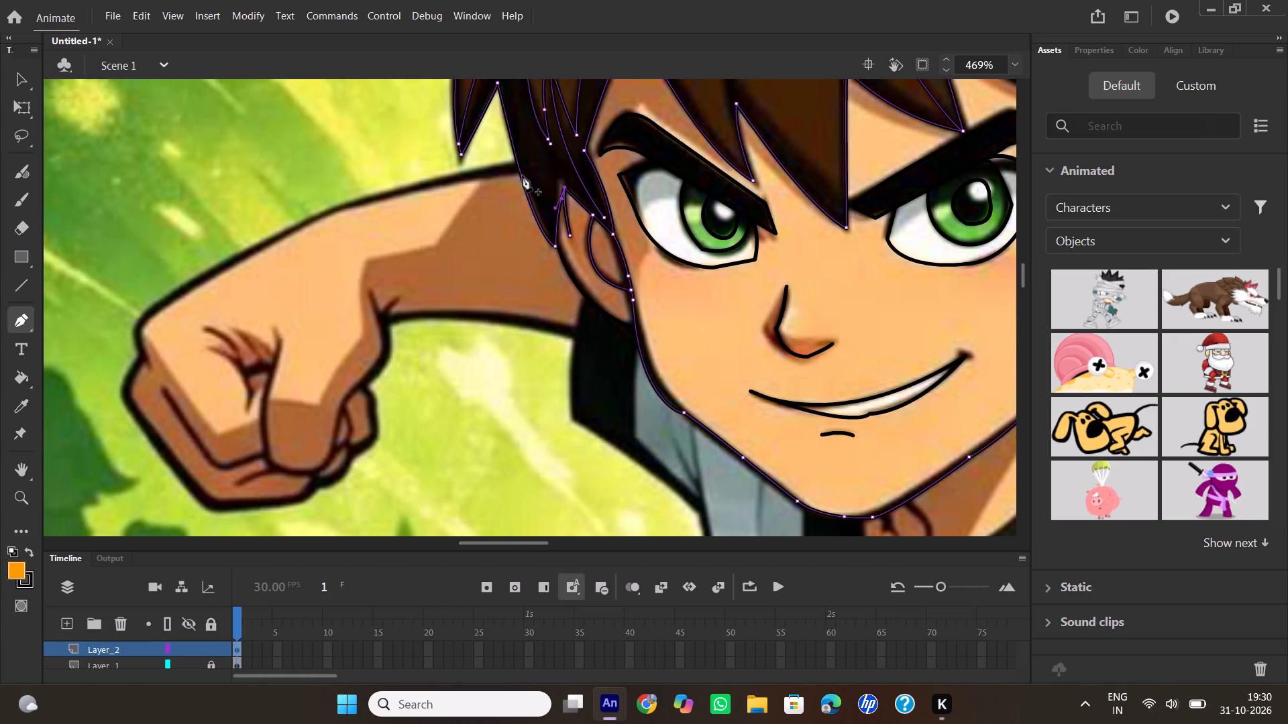
{"action": "left_click", "coordinate": [519, 170]}
{"action": "left_click_drag", "start_coordinate": [350, 202], "coordinate": [306, 219]}
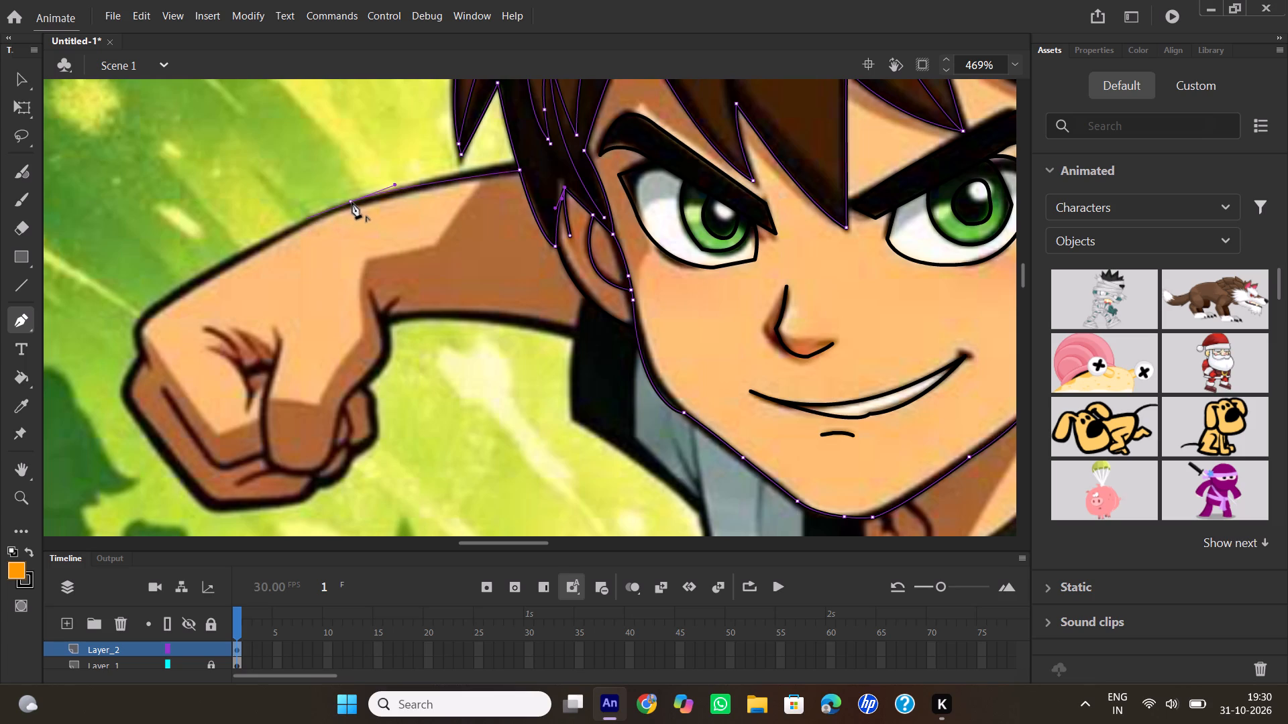
{"action": "left_click", "coordinate": [352, 202]}
{"action": "left_click_drag", "start_coordinate": [143, 315], "coordinate": [142, 316]}
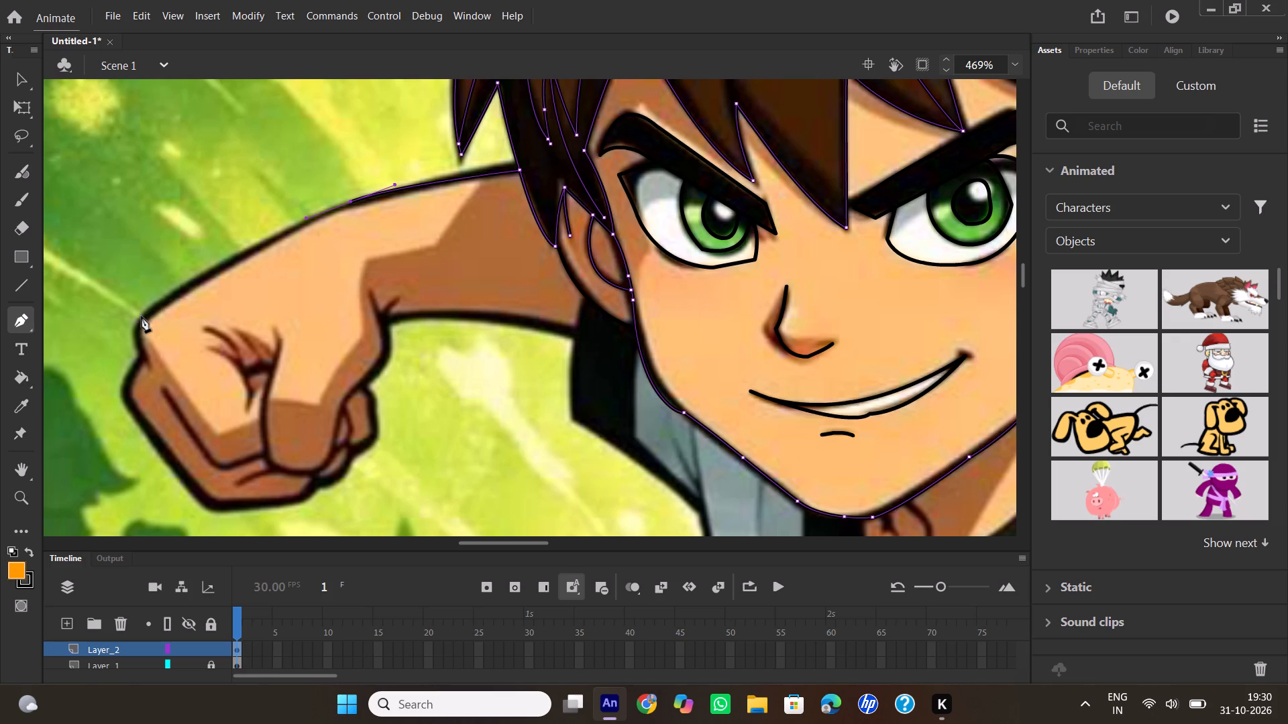
{"action": "left_click_drag", "start_coordinate": [142, 316], "coordinate": [115, 342]}
{"action": "left_click", "coordinate": [143, 317]}
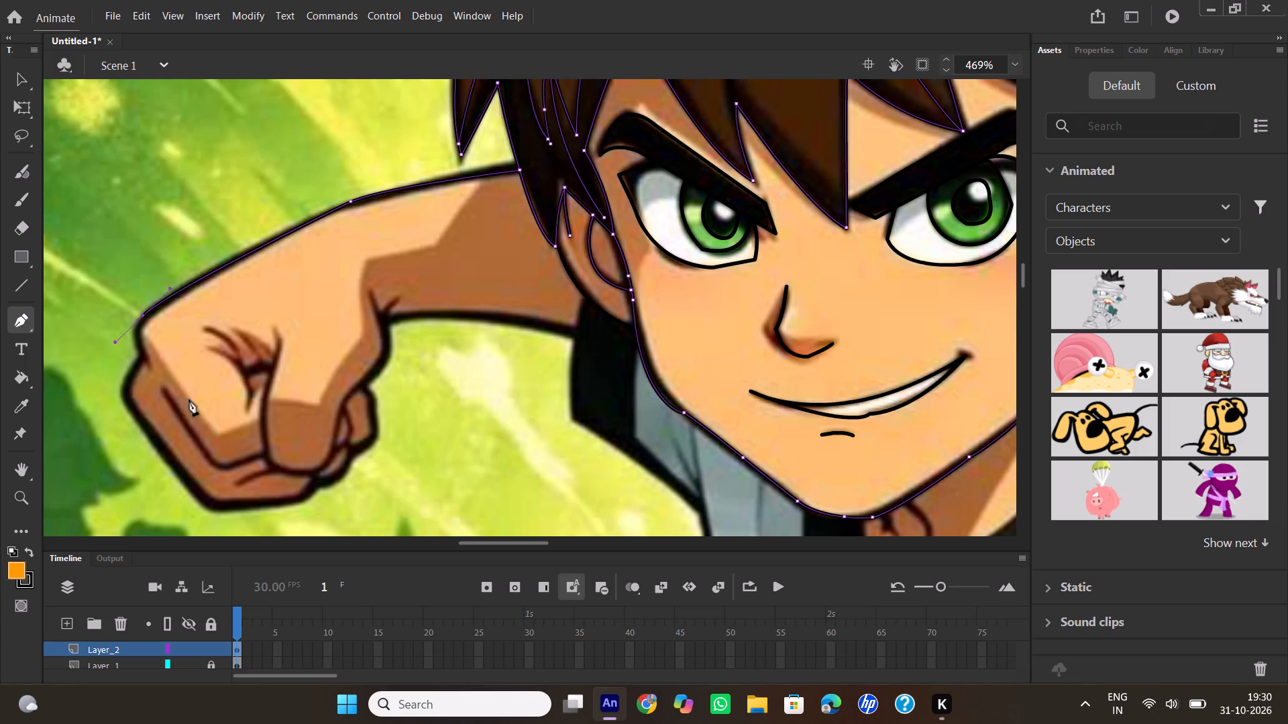
Continue the arm outline around the knuckles and down the fist's outer edge, then along its bottom edge to the curled fingers.
{"action": "left_click_drag", "start_coordinate": [147, 355], "coordinate": [161, 365]}
{"action": "left_click_drag", "start_coordinate": [161, 365], "coordinate": [166, 371]}
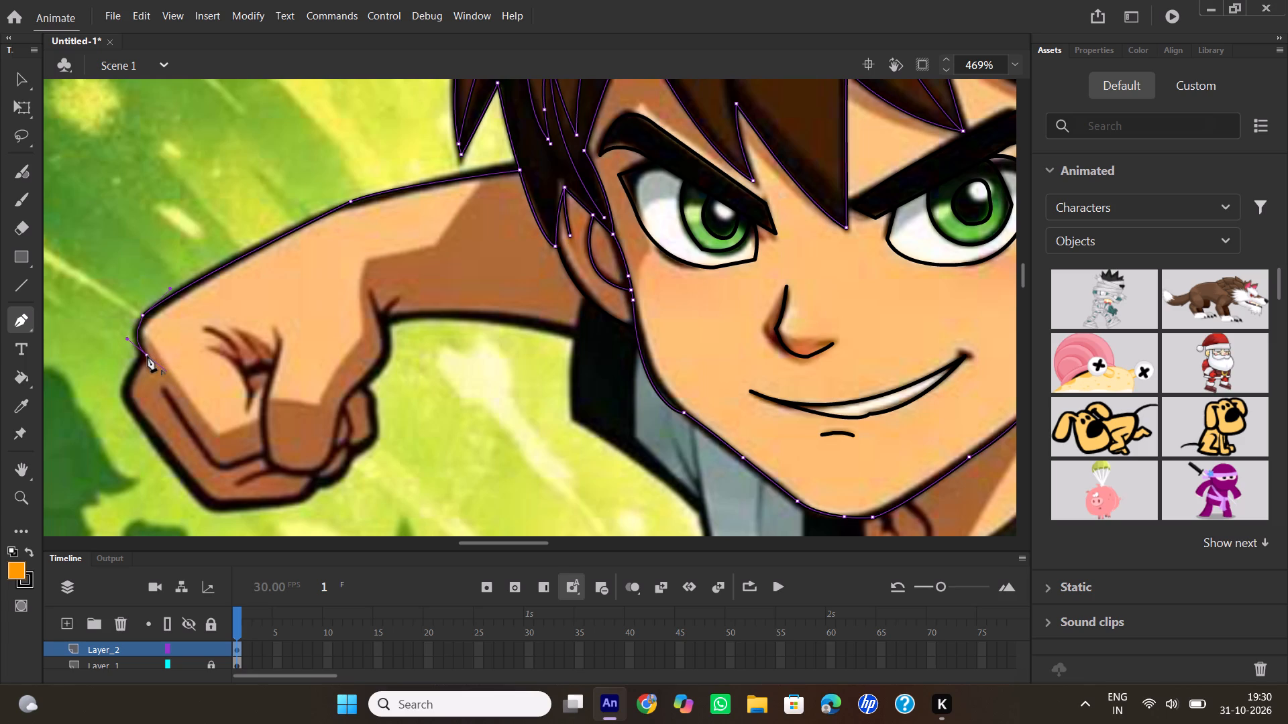
{"action": "left_click", "coordinate": [147, 355]}
{"action": "scroll", "coordinate": [199, 361], "scroll_direction": "down", "scroll_amount": 1}
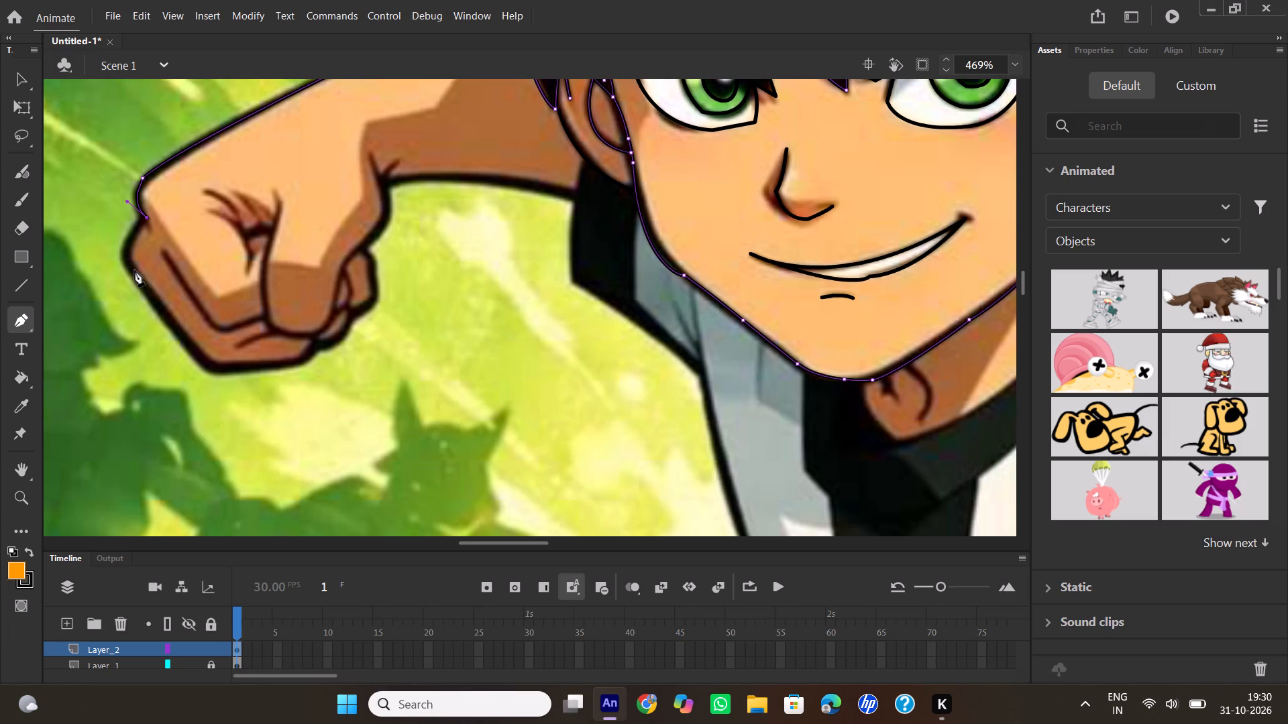
{"action": "left_click_drag", "start_coordinate": [135, 270], "coordinate": [155, 306]}
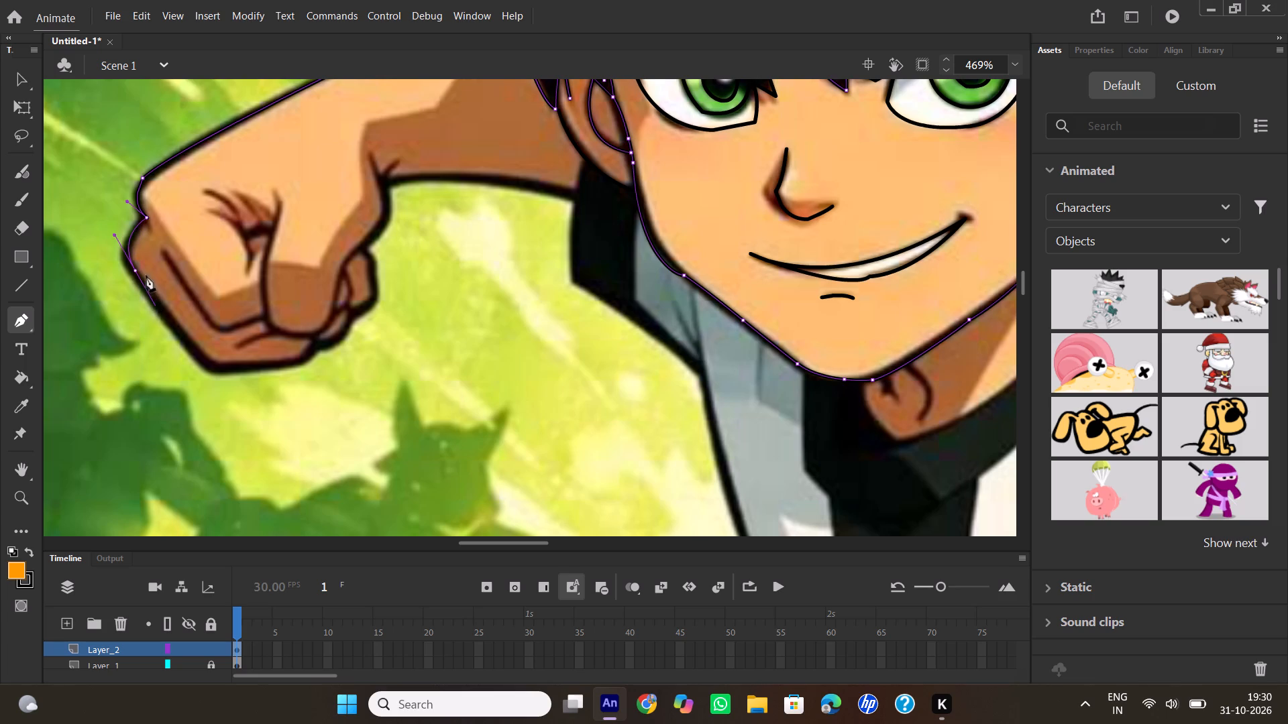
{"action": "left_click", "coordinate": [134, 269]}
{"action": "left_click", "coordinate": [214, 370]}
{"action": "left_click", "coordinate": [302, 363]}
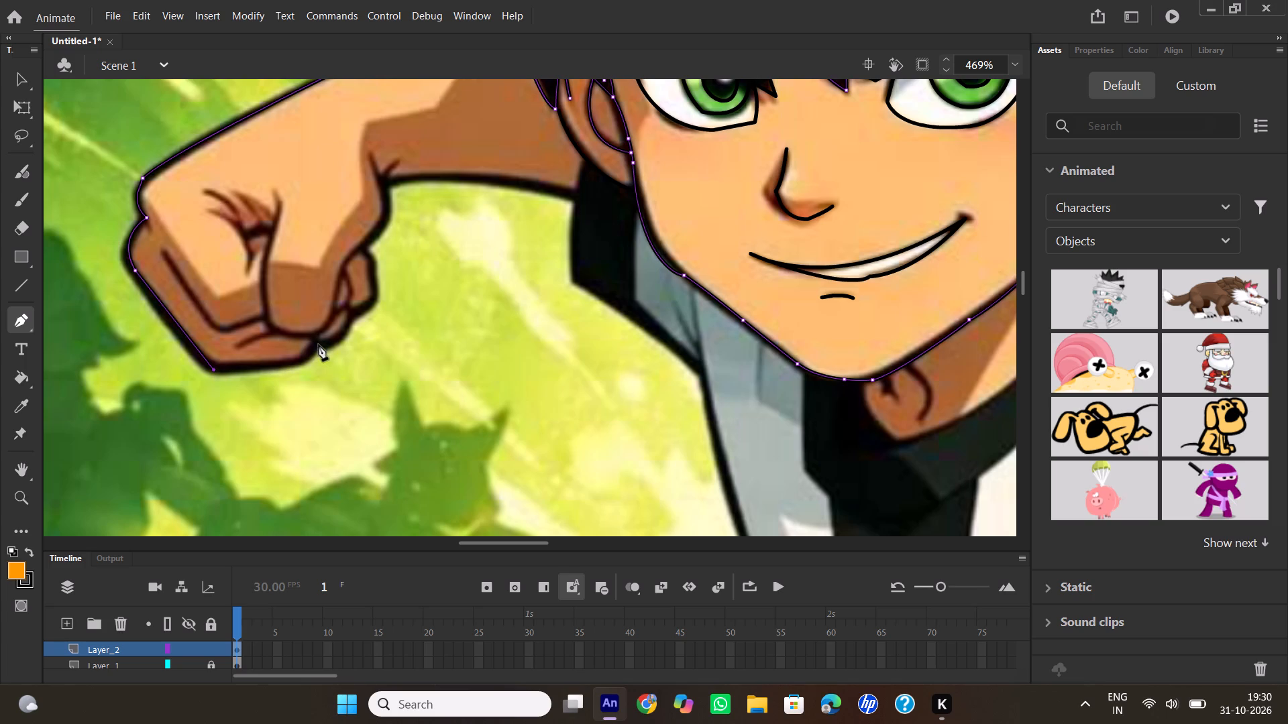
Continue the outline over the curled finger bumps on the fist's inner side and up to the wrist crease.
{"action": "left_click_drag", "start_coordinate": [321, 347], "coordinate": [327, 329]}
{"action": "left_click_drag", "start_coordinate": [327, 329], "coordinate": [328, 334]}
{"action": "left_click", "coordinate": [321, 347]}
{"action": "left_click_drag", "start_coordinate": [354, 314], "coordinate": [350, 293]}
{"action": "left_click_drag", "start_coordinate": [350, 293], "coordinate": [357, 286]}
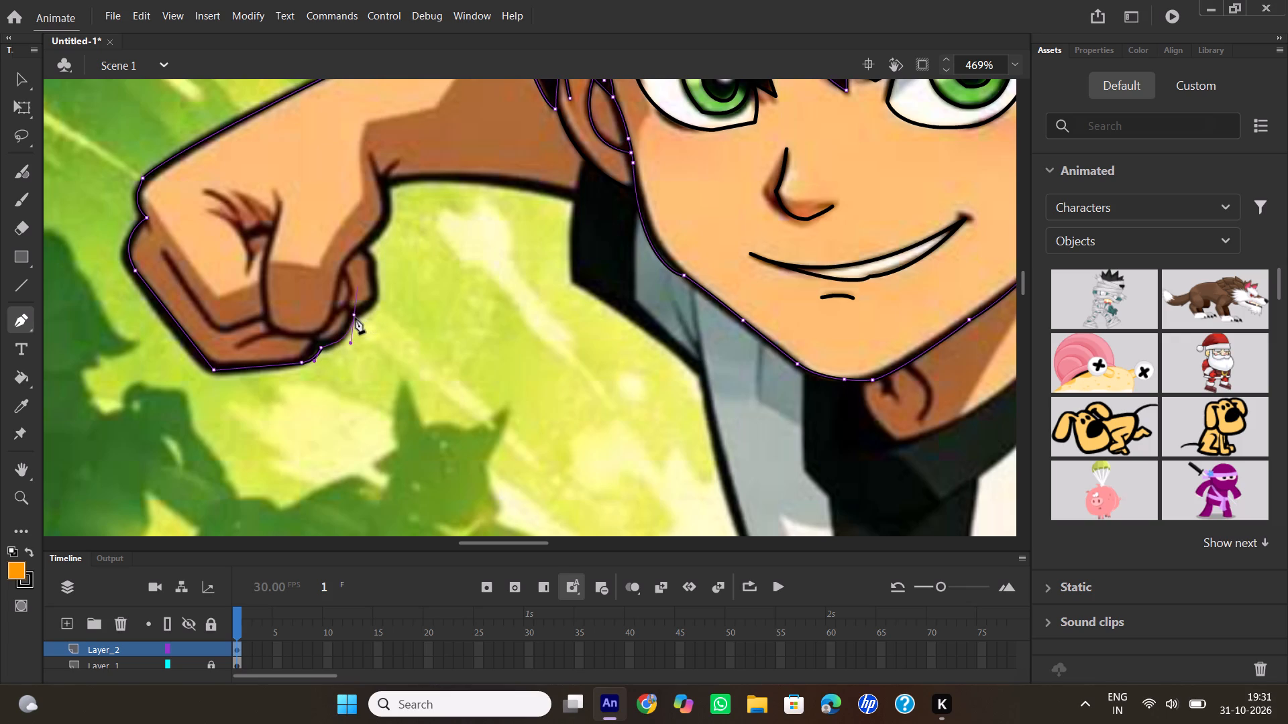
{"action": "left_click", "coordinate": [356, 316]}
{"action": "left_click", "coordinate": [375, 296]}
{"action": "left_click_drag", "start_coordinate": [372, 258], "coordinate": [374, 251]}
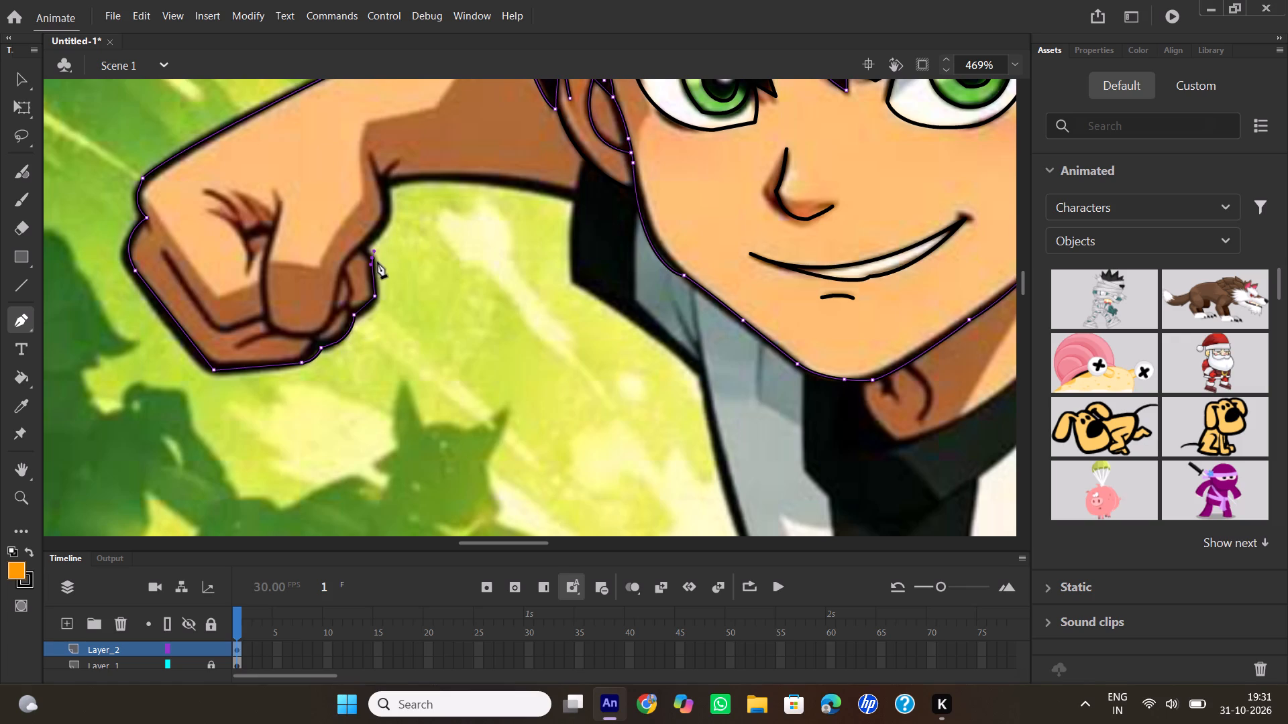
{"action": "left_click", "coordinate": [374, 257]}
{"action": "left_click", "coordinate": [363, 252]}
{"action": "left_click_drag", "start_coordinate": [388, 186], "coordinate": [379, 143]}
{"action": "left_click", "coordinate": [388, 187]}
Trace the forearm's underside as one curve from the wrist crease to the dark sleeve edge.
{"action": "scroll", "coordinate": [576, 192], "scroll_direction": "up", "scroll_amount": 1}
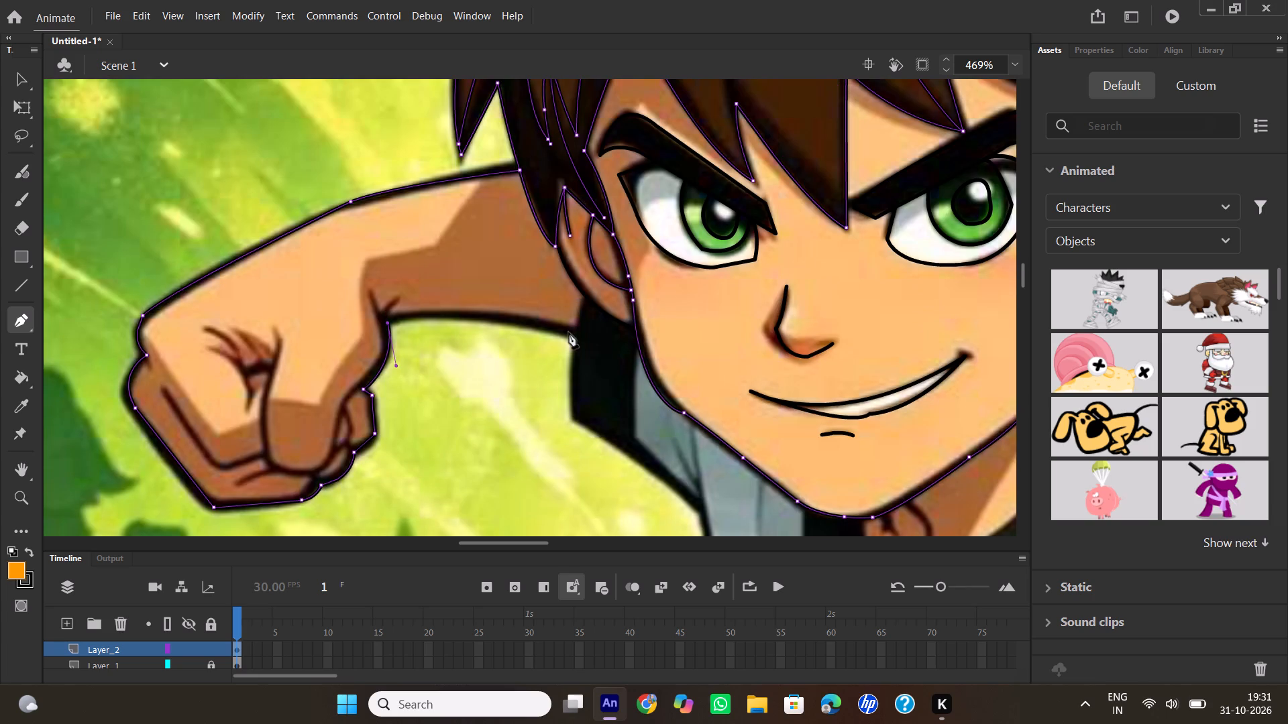
{"action": "left_click_drag", "start_coordinate": [576, 335], "coordinate": [635, 369]}
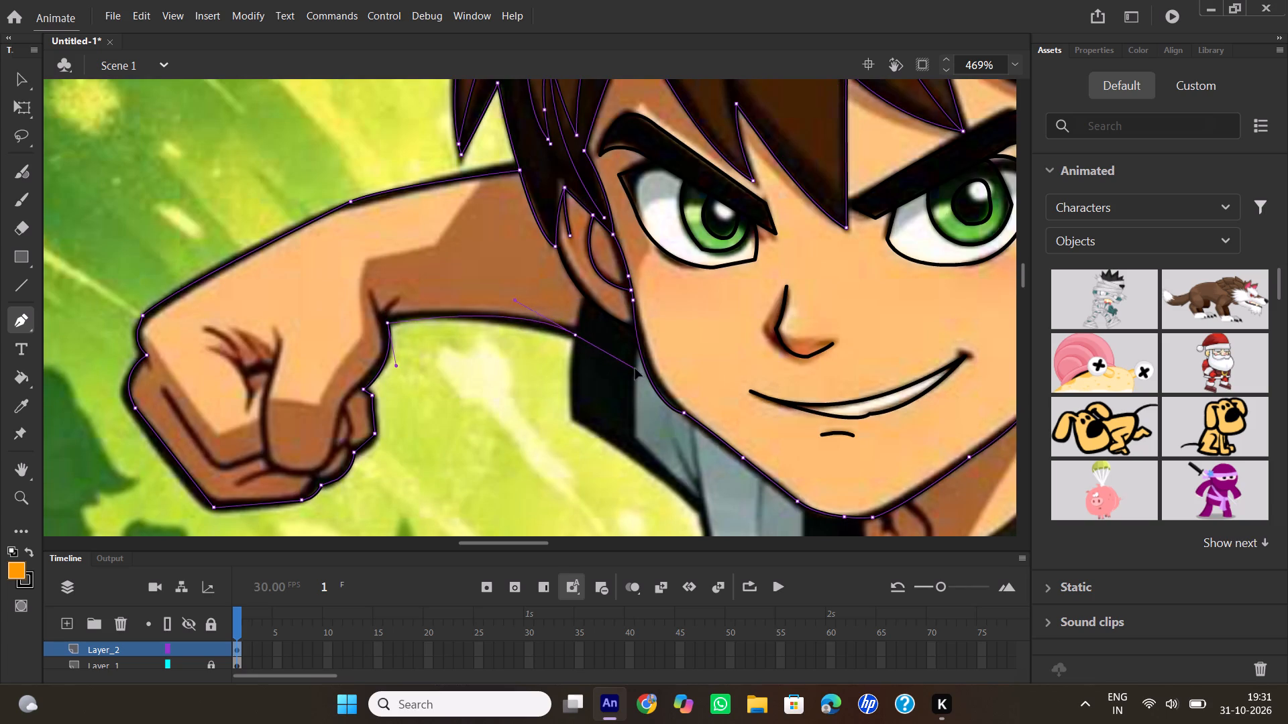
{"action": "left_click_drag", "start_coordinate": [635, 369], "coordinate": [675, 366]}
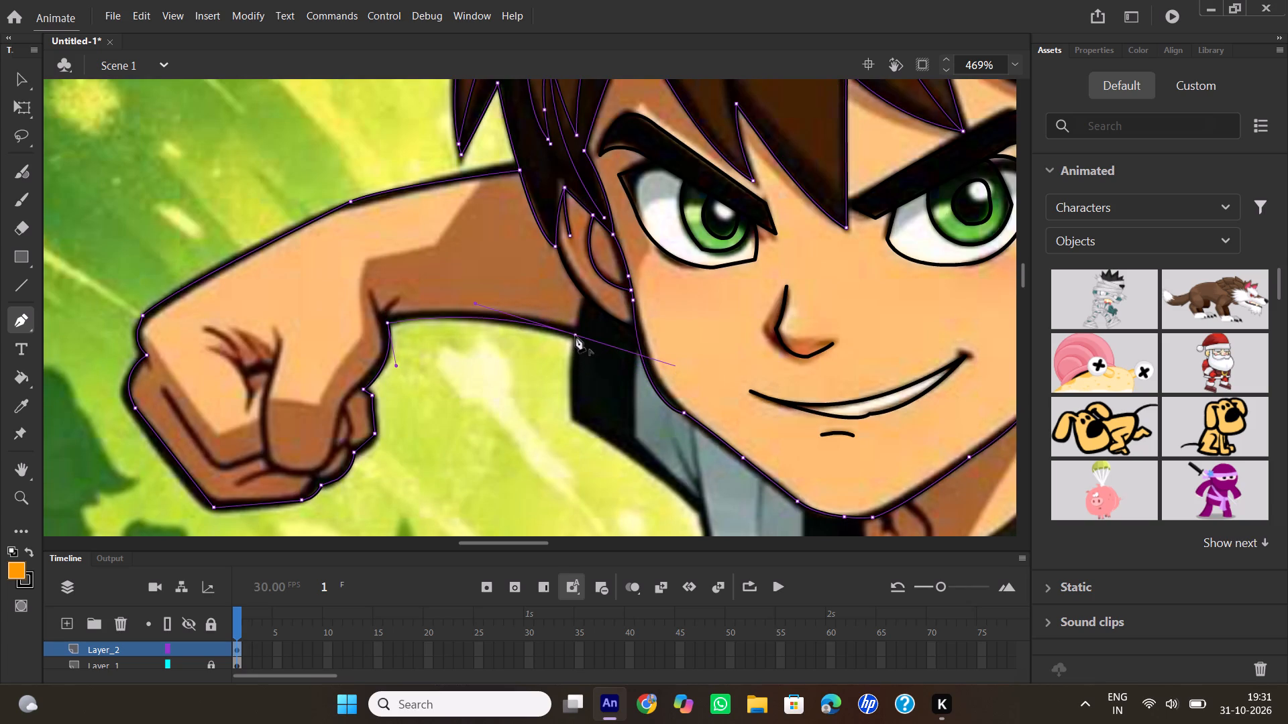
{"action": "left_click", "coordinate": [576, 336]}
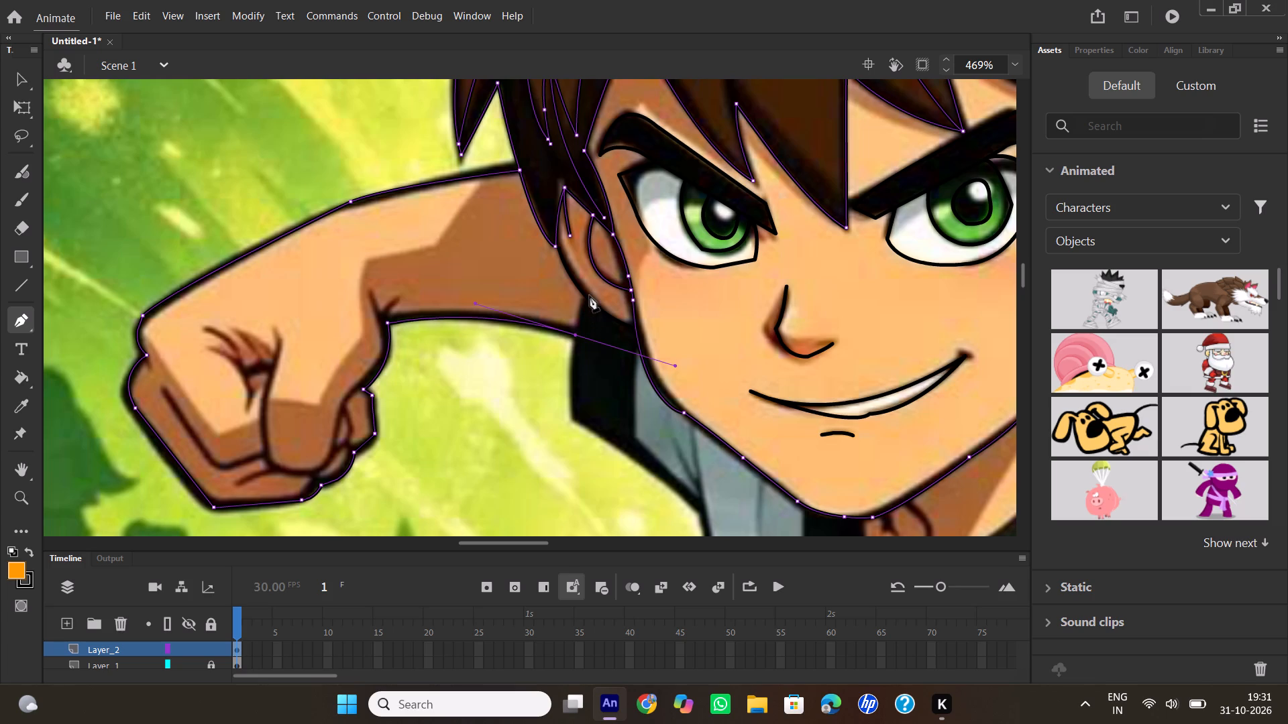
Finish the arm outline with a short segment from the sleeve edge up to the ear's lower edge.
{"action": "left_click", "coordinate": [590, 296]}
{"action": "double_click", "coordinate": [590, 297]}
Trace the two wrist crease lines with the Pen tool, from the inner forearm to the wrist's underside outline.
{"action": "left_click", "coordinate": [402, 296]}
{"action": "left_click_drag", "start_coordinate": [389, 324], "coordinate": [388, 328]}
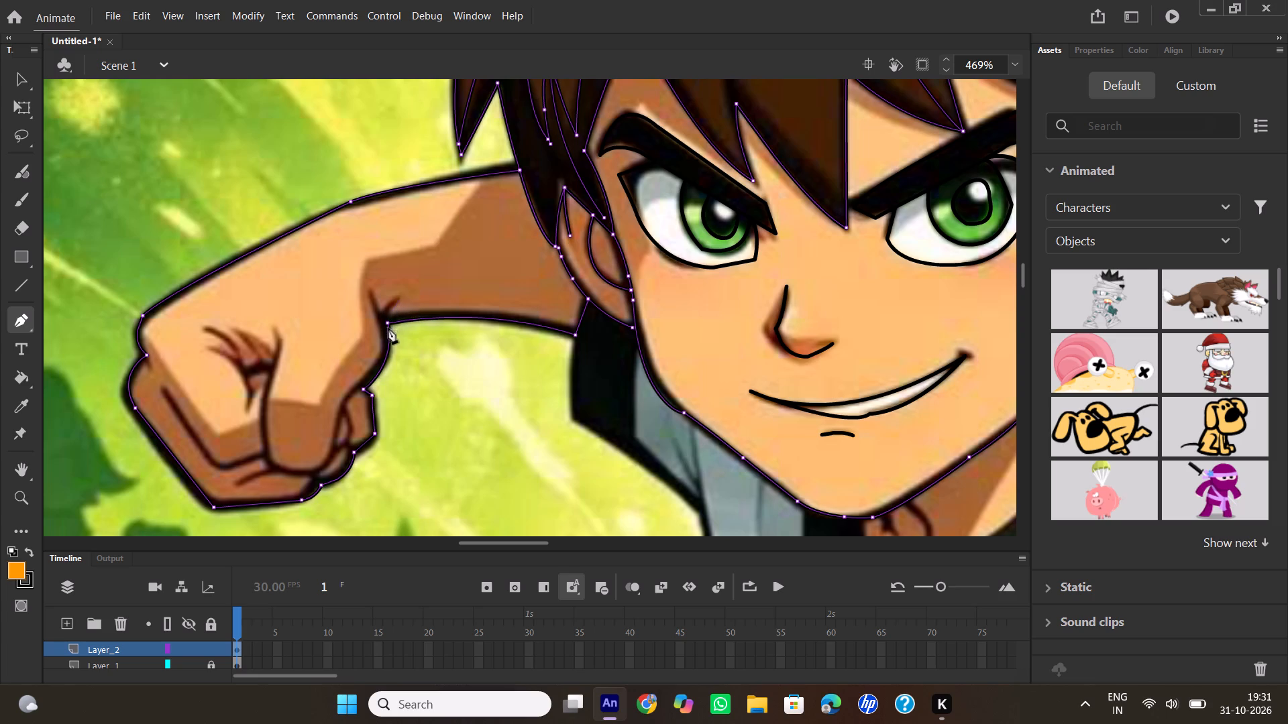
{"action": "left_click_drag", "start_coordinate": [388, 328], "coordinate": [393, 343]}
{"action": "double_click", "coordinate": [389, 324]}
{"action": "left_click", "coordinate": [368, 286]}
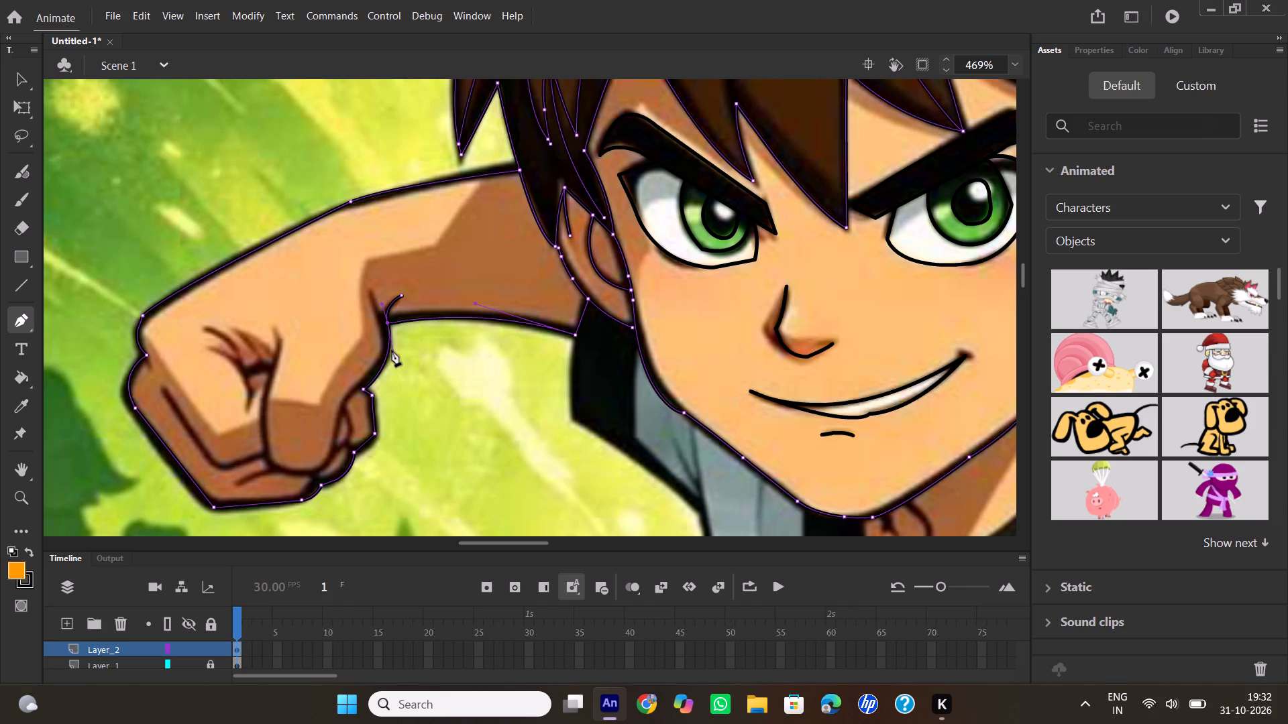
{"action": "left_click_drag", "start_coordinate": [390, 345], "coordinate": [390, 359]}
{"action": "double_click", "coordinate": [386, 345]}
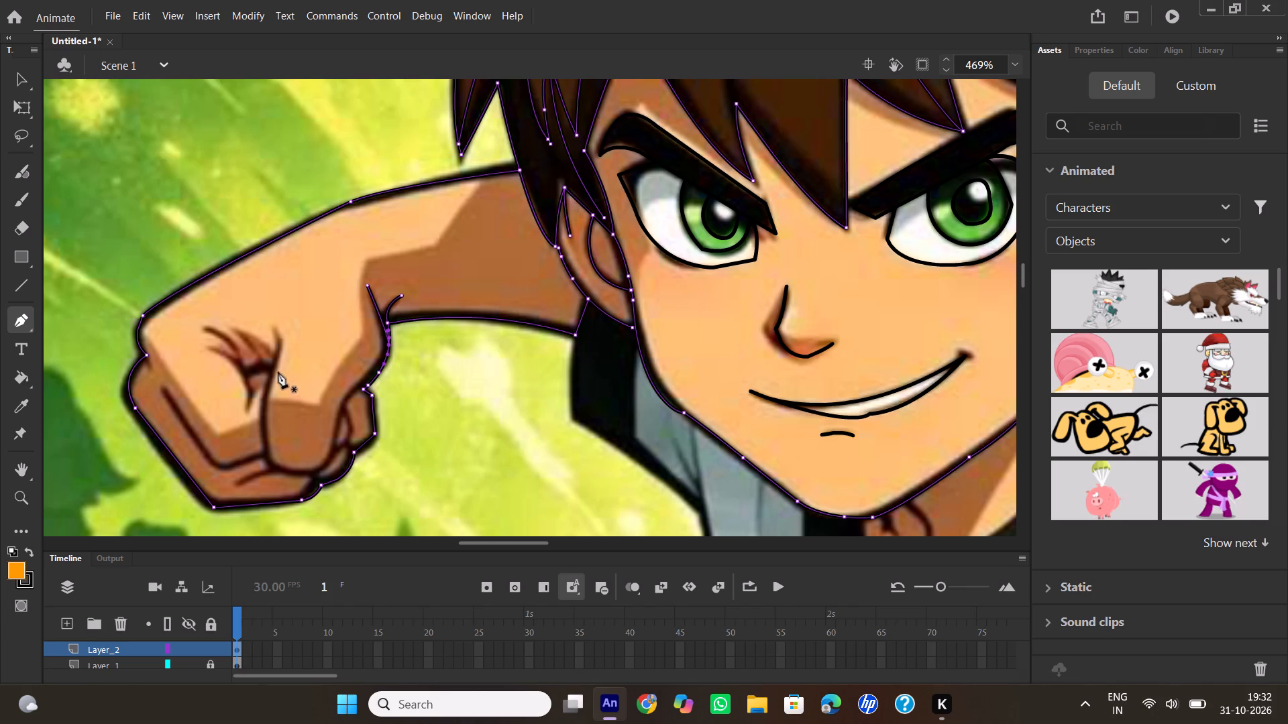
Trace the thumb's outline from the crease on the hand down around the thumb tip and up to the fist's inner edge.
{"action": "left_click", "coordinate": [270, 324]}
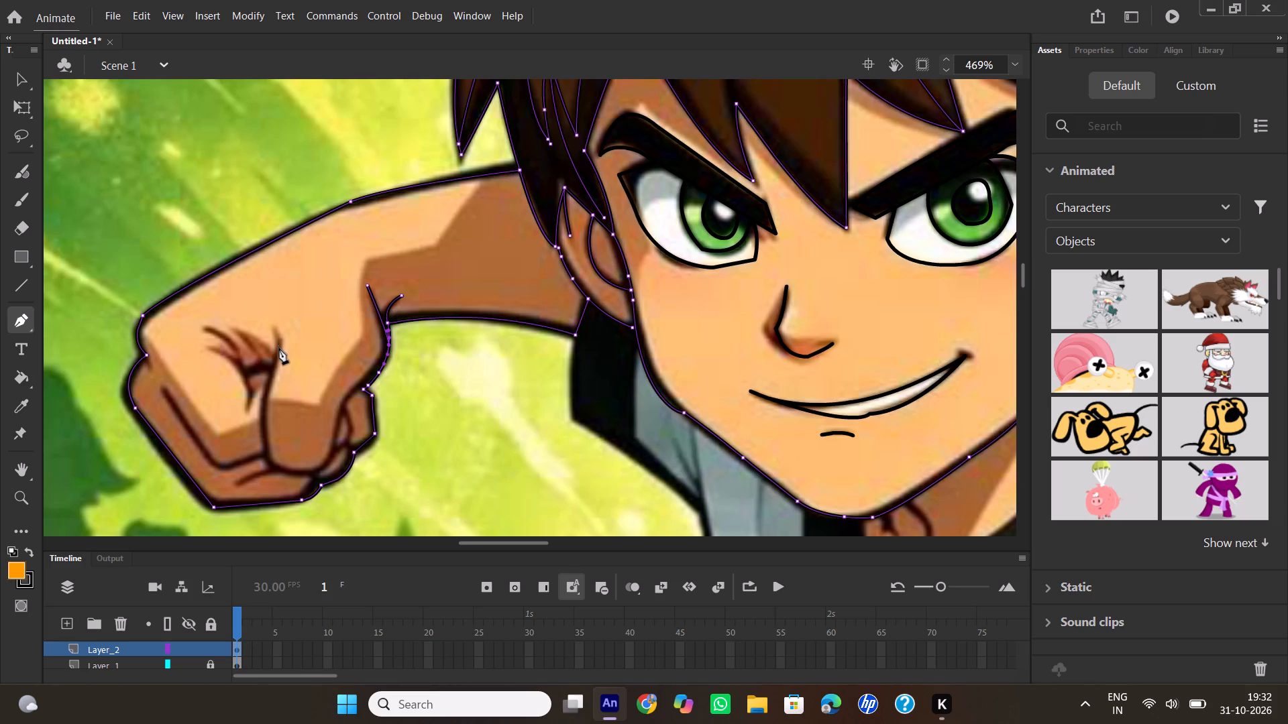
{"action": "left_click", "coordinate": [279, 349]}
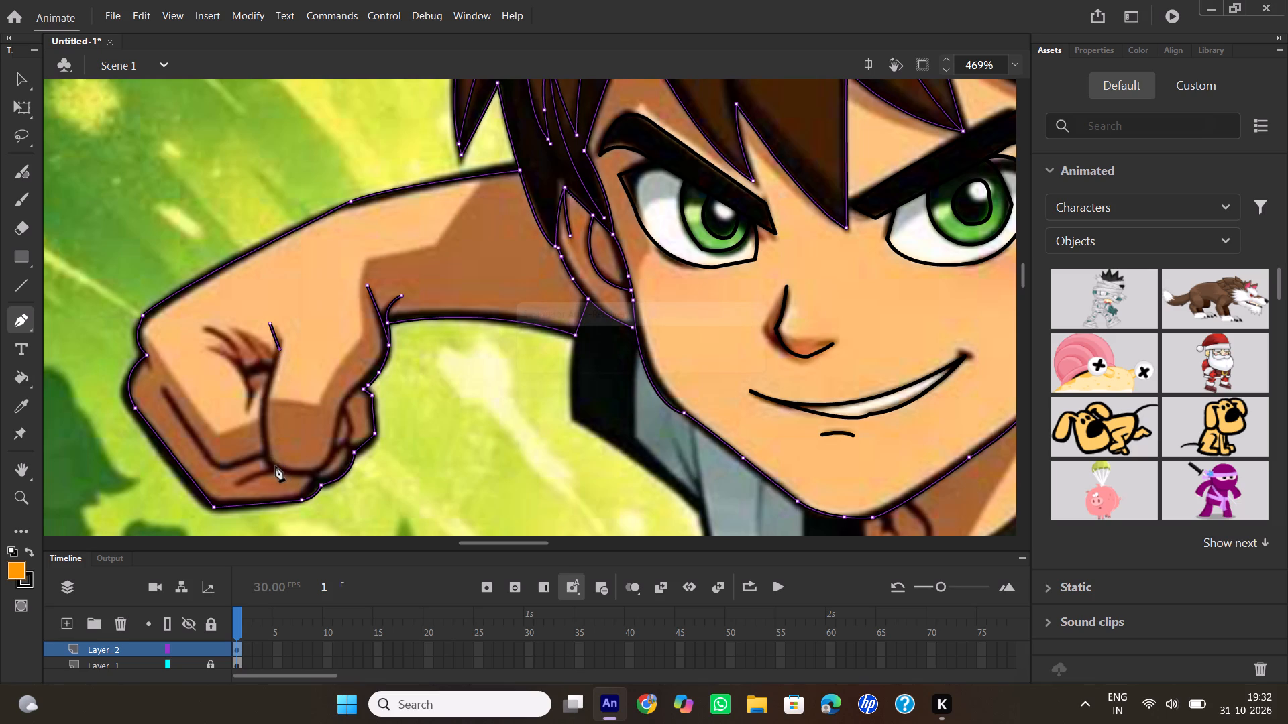
{"action": "left_click_drag", "start_coordinate": [276, 466], "coordinate": [301, 500]}
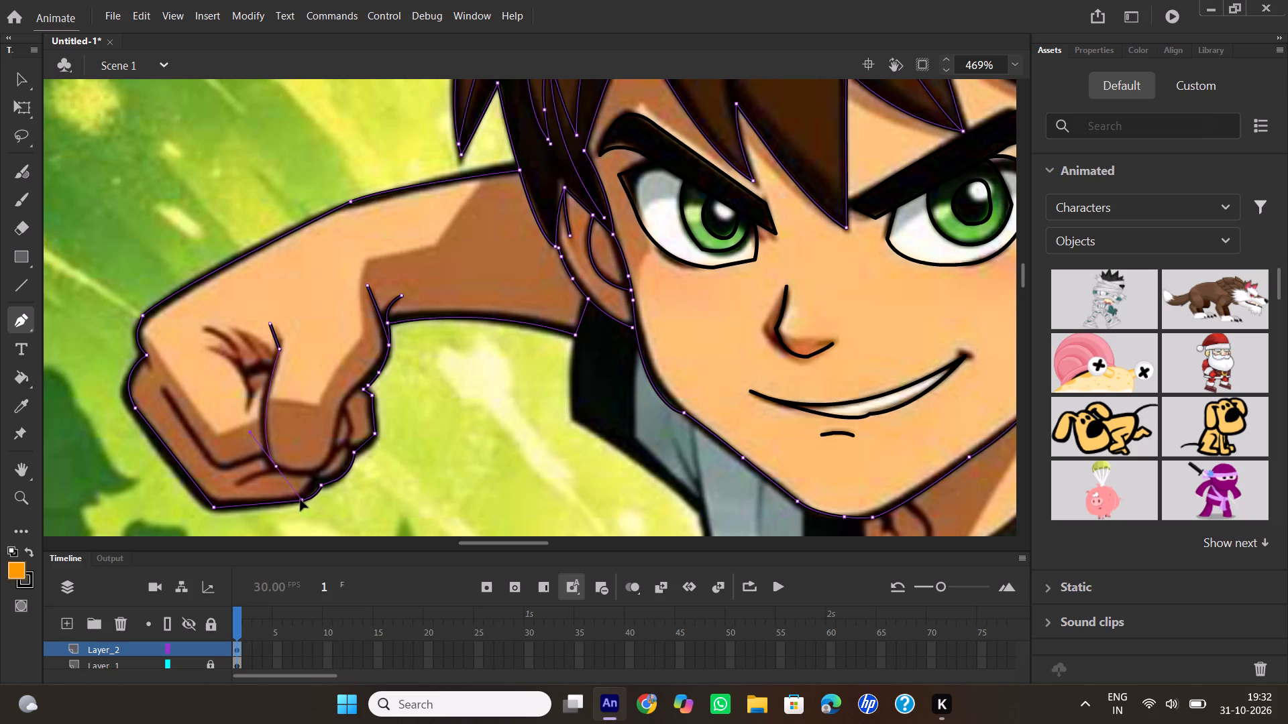
{"action": "left_click_drag", "start_coordinate": [301, 500], "coordinate": [303, 500]}
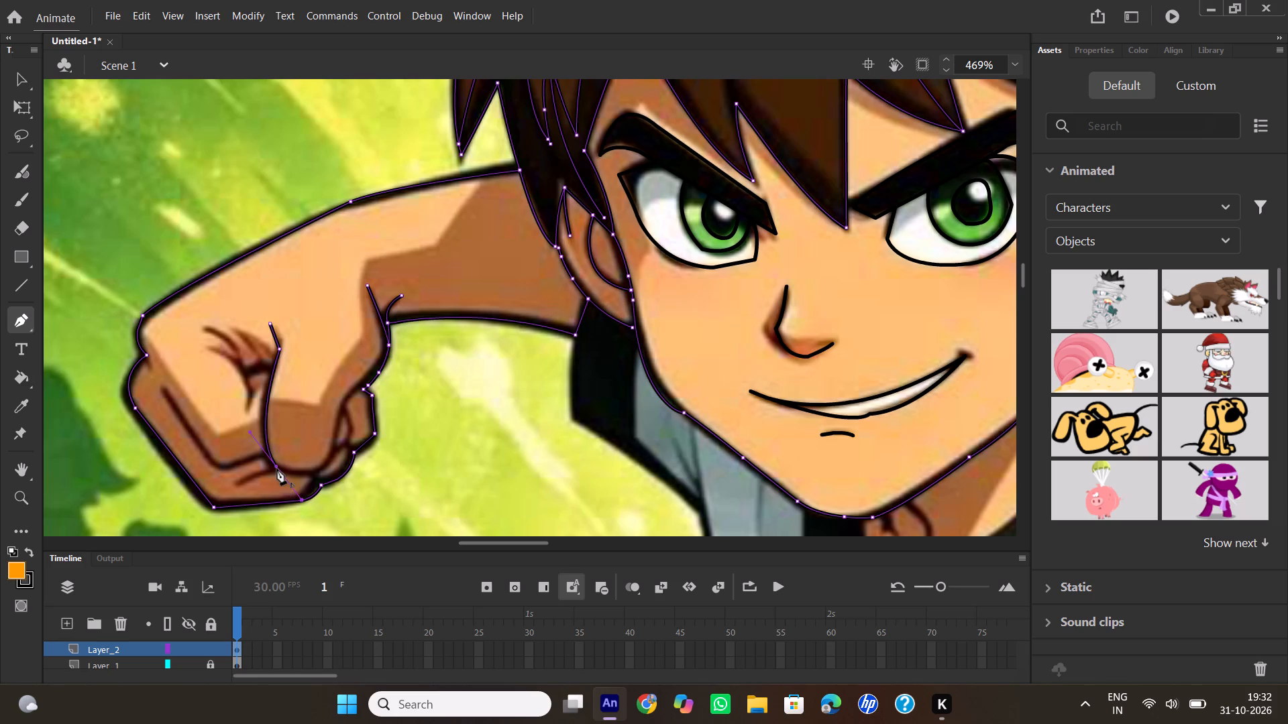
{"action": "left_click", "coordinate": [276, 467]}
{"action": "left_click_drag", "start_coordinate": [339, 438], "coordinate": [357, 404]}
{"action": "left_click_drag", "start_coordinate": [357, 404], "coordinate": [355, 389]}
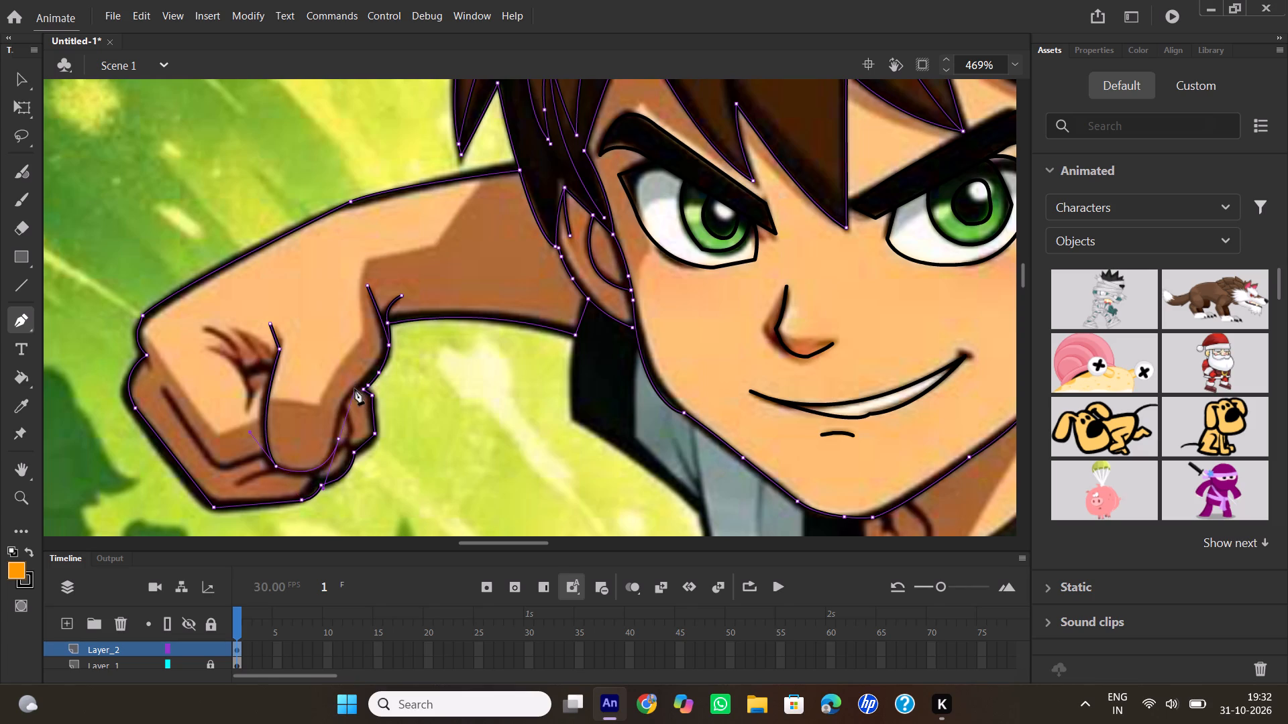
{"action": "left_click", "coordinate": [339, 442]}
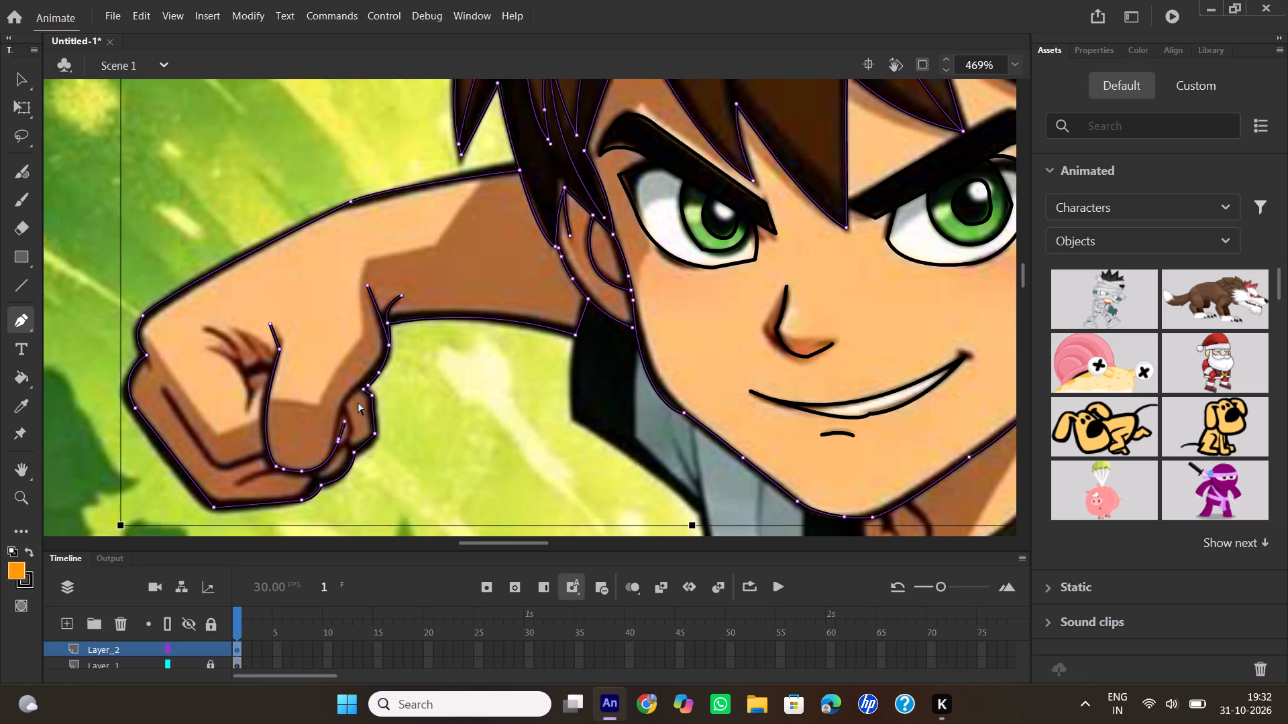
{"action": "key", "text": "ctrl+z"}
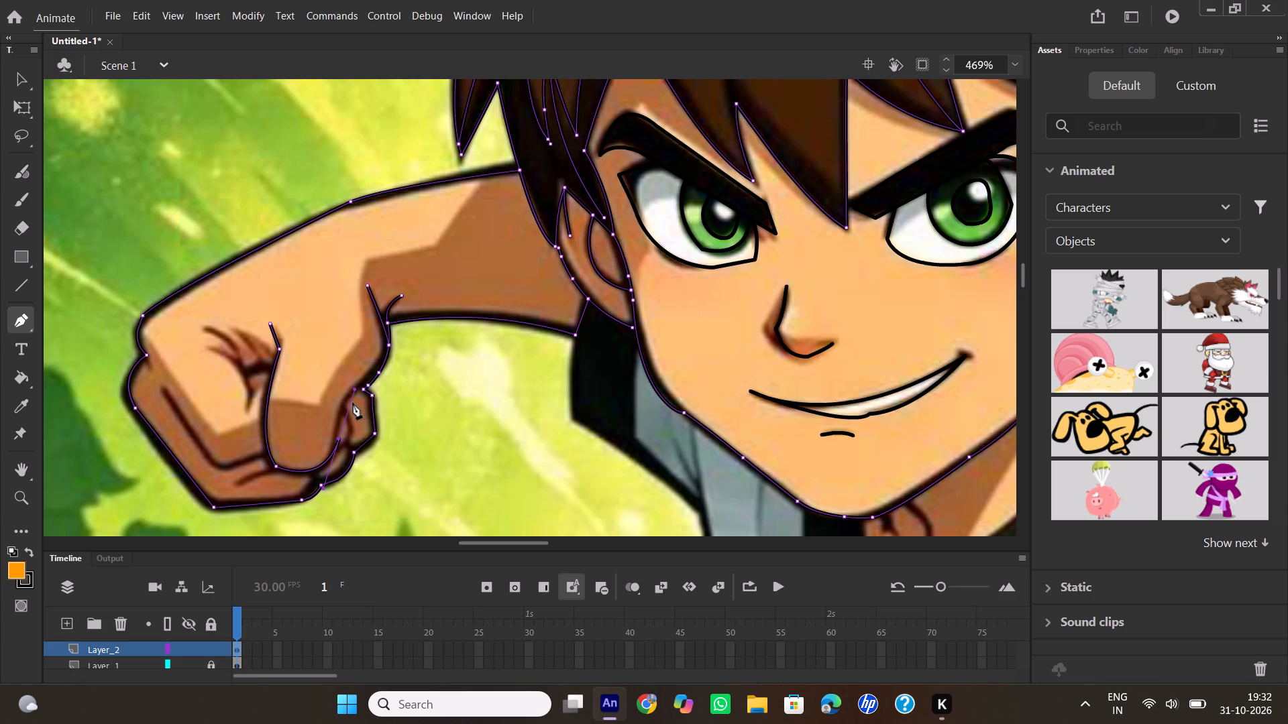
{"action": "left_click", "coordinate": [340, 440]}
{"action": "left_click_drag", "start_coordinate": [366, 389], "coordinate": [387, 383]}
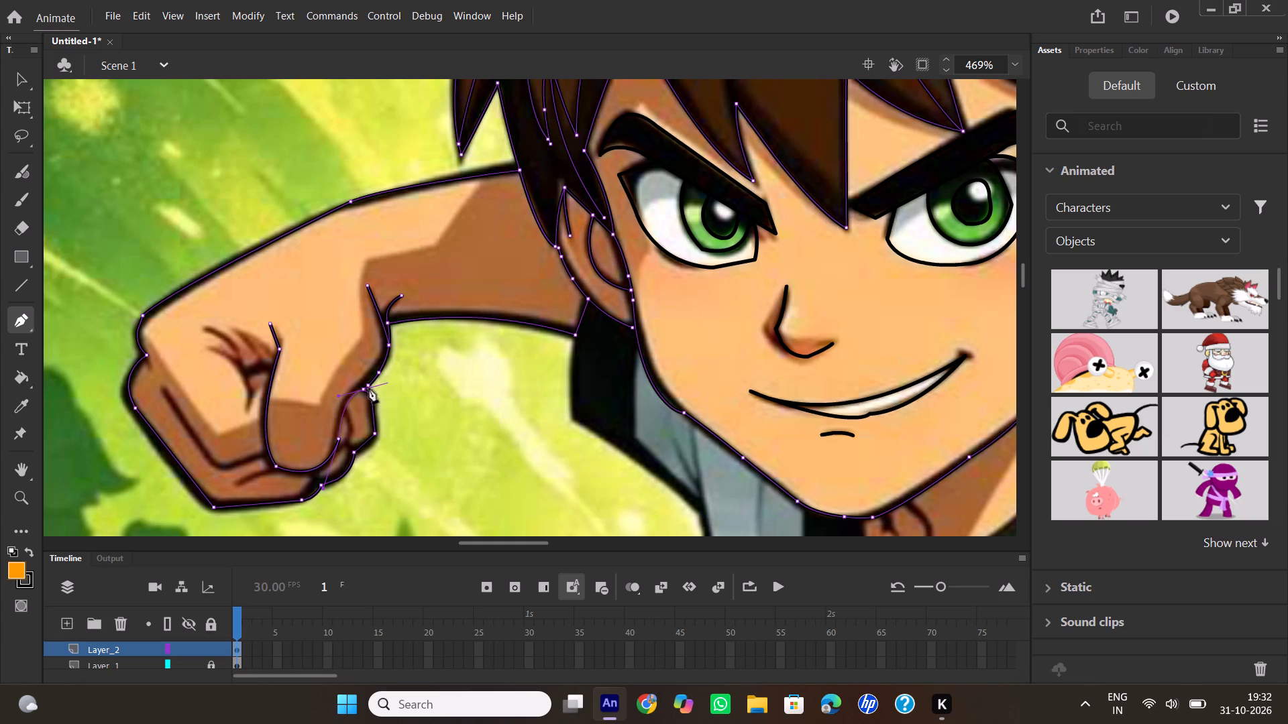
{"action": "double_click", "coordinate": [366, 390]}
Trace the two short curved upper skin folds on the back of the fist, beside the top of the thumb line.
{"action": "left_click", "coordinate": [202, 324]}
{"action": "left_click_drag", "start_coordinate": [236, 350], "coordinate": [248, 371]}
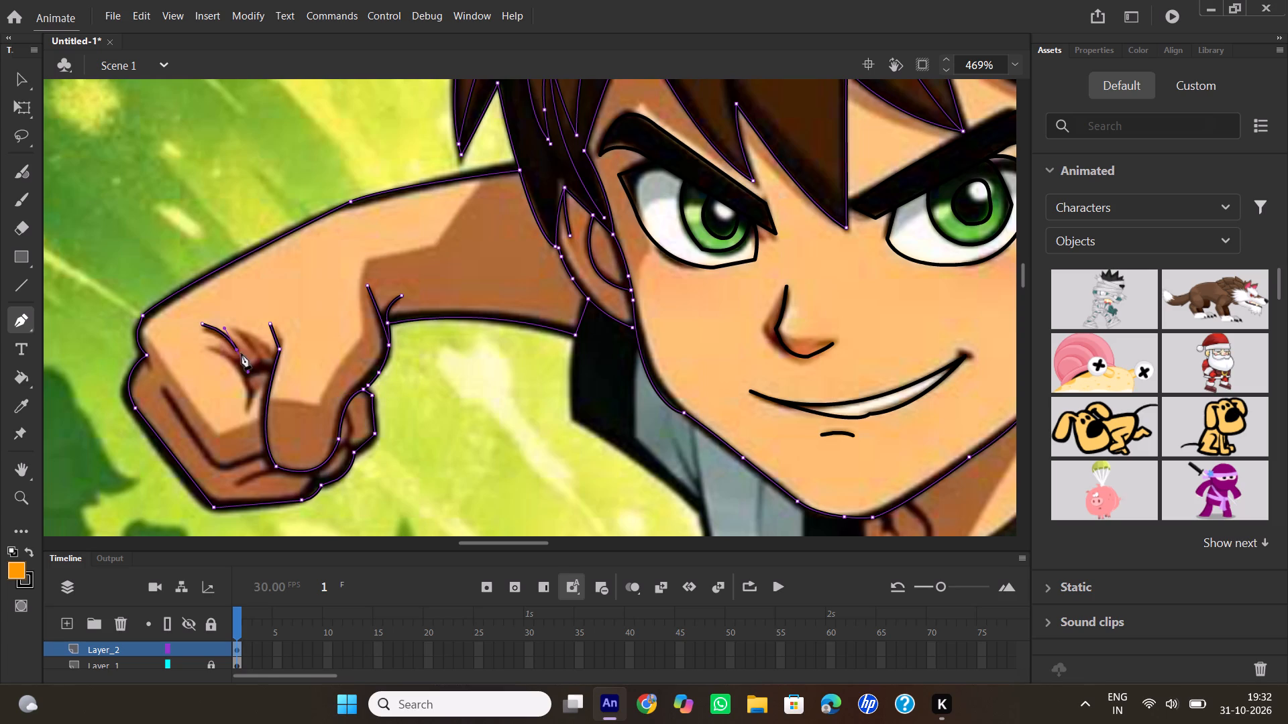
{"action": "double_click", "coordinate": [237, 349]}
{"action": "left_click", "coordinate": [237, 327]}
{"action": "left_click_drag", "start_coordinate": [262, 363], "coordinate": [272, 383]}
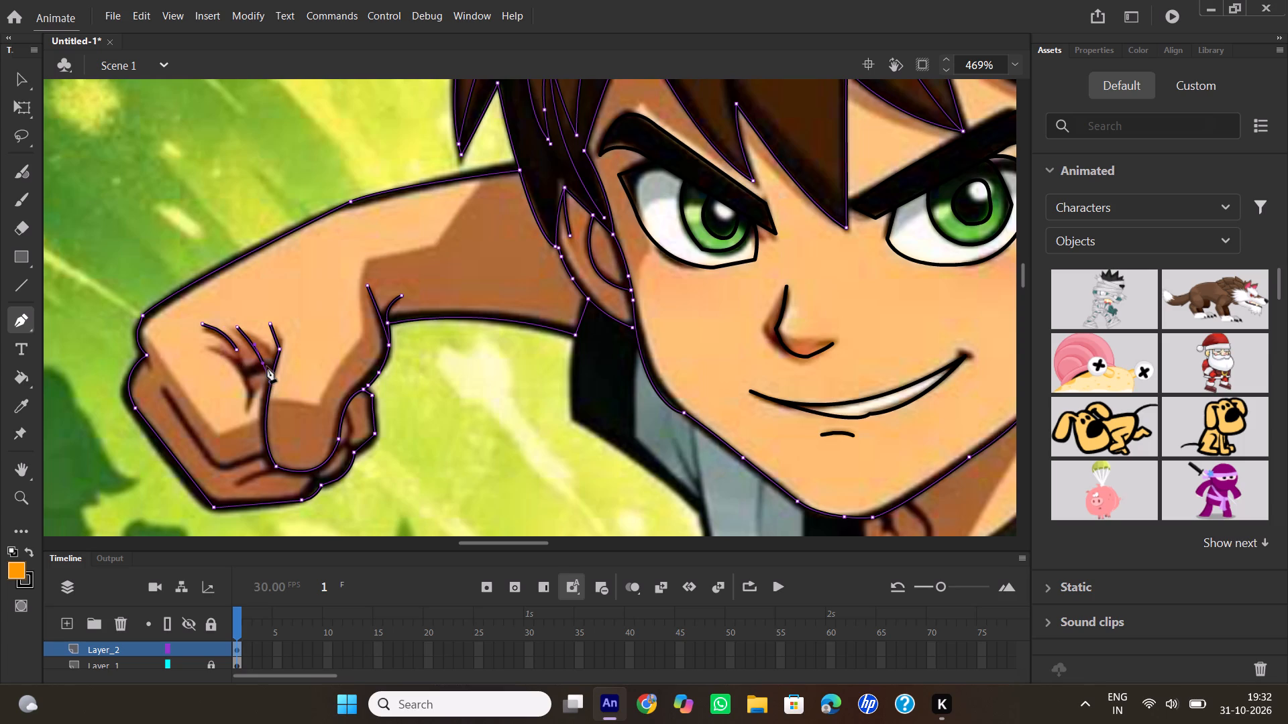
{"action": "double_click", "coordinate": [264, 365]}
Trace the longer curved fold beside the thumb and the short fold joining it to the thumb line.
{"action": "left_click", "coordinate": [211, 349]}
{"action": "left_click_drag", "start_coordinate": [248, 410], "coordinate": [239, 428]}
{"action": "left_click_drag", "start_coordinate": [239, 428], "coordinate": [240, 452]}
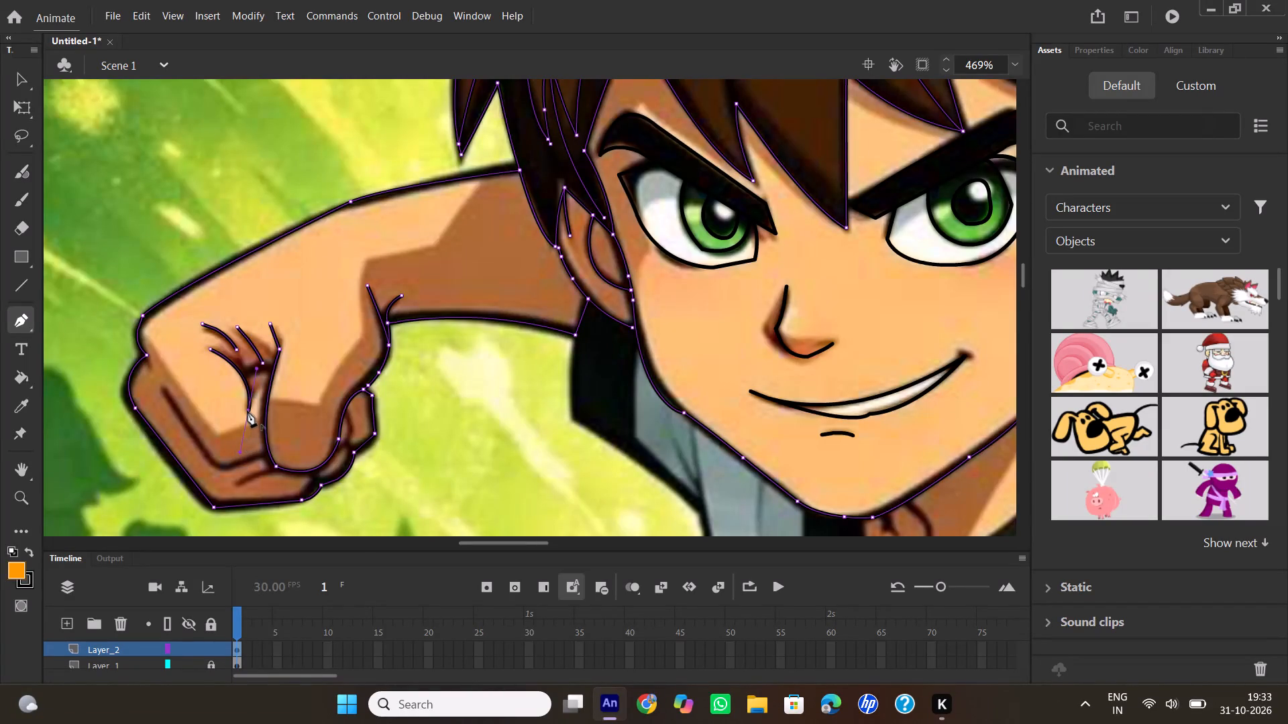
{"action": "double_click", "coordinate": [248, 411]}
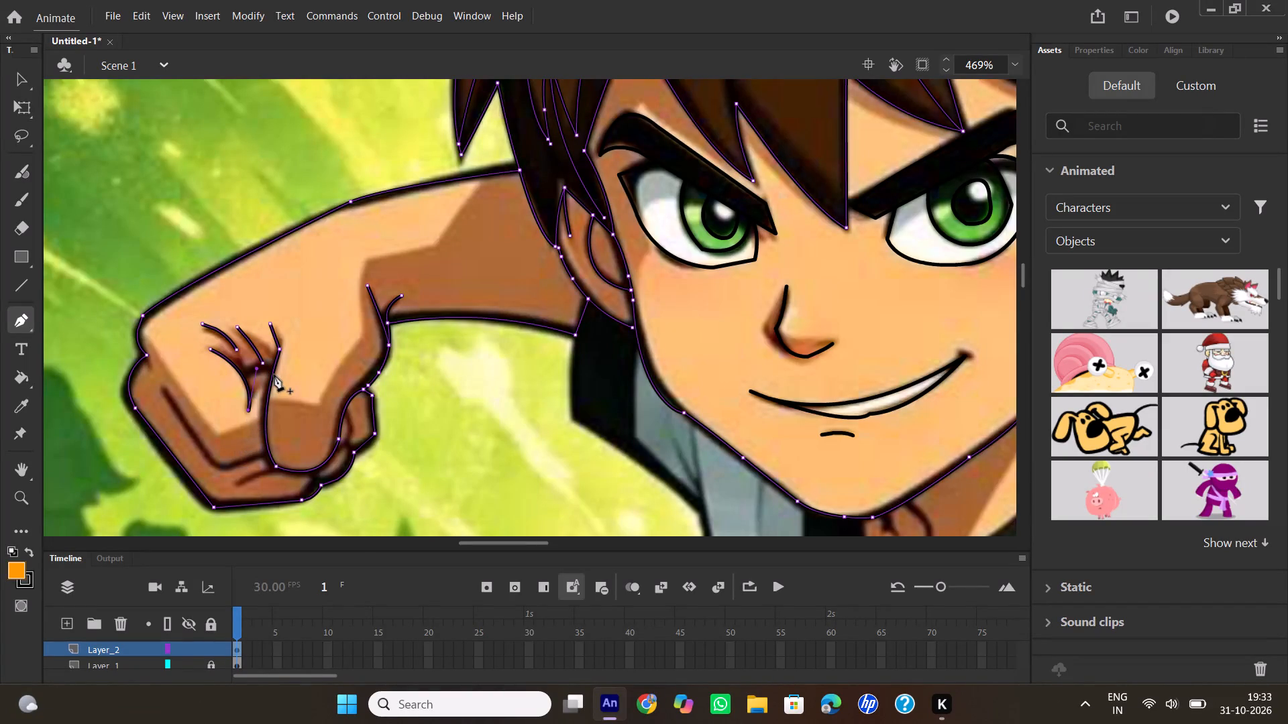
{"action": "left_click", "coordinate": [276, 371]}
{"action": "left_click_drag", "start_coordinate": [241, 377], "coordinate": [233, 389]}
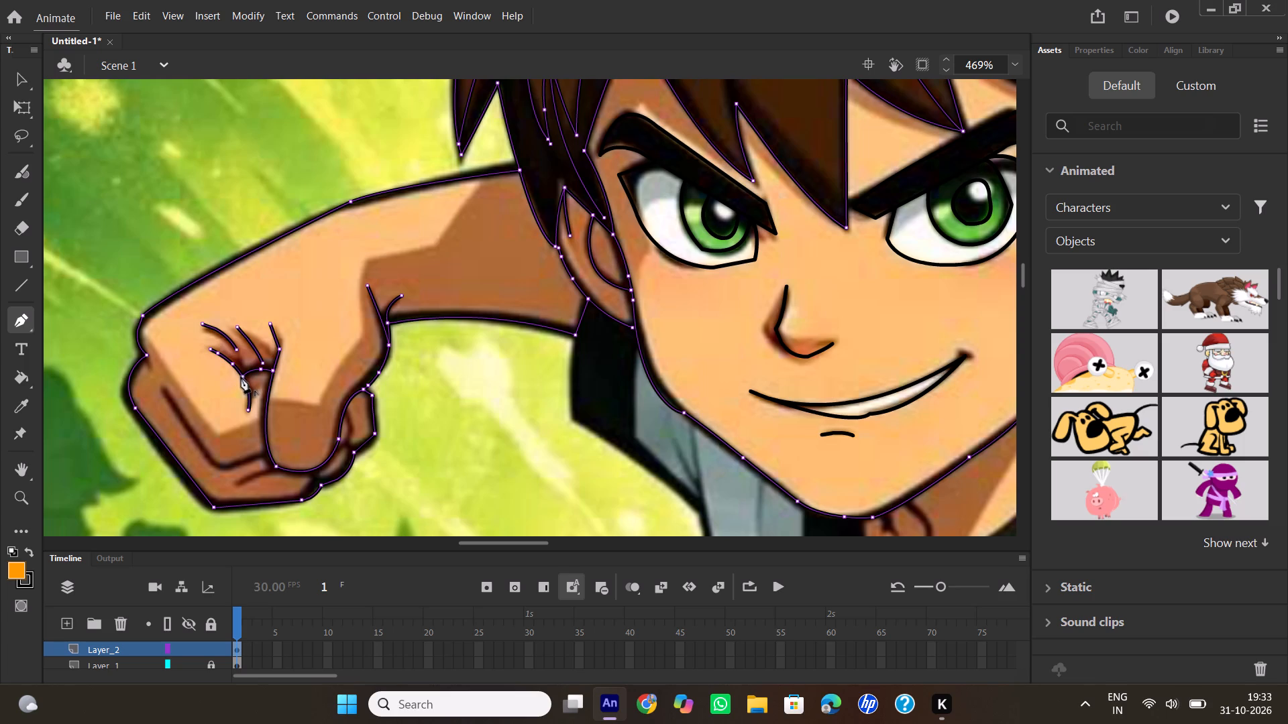
{"action": "double_click", "coordinate": [241, 375]}
Trace the finger line from below the knuckles down to its corner and across to the thumb outline.
{"action": "left_click", "coordinate": [163, 392]}
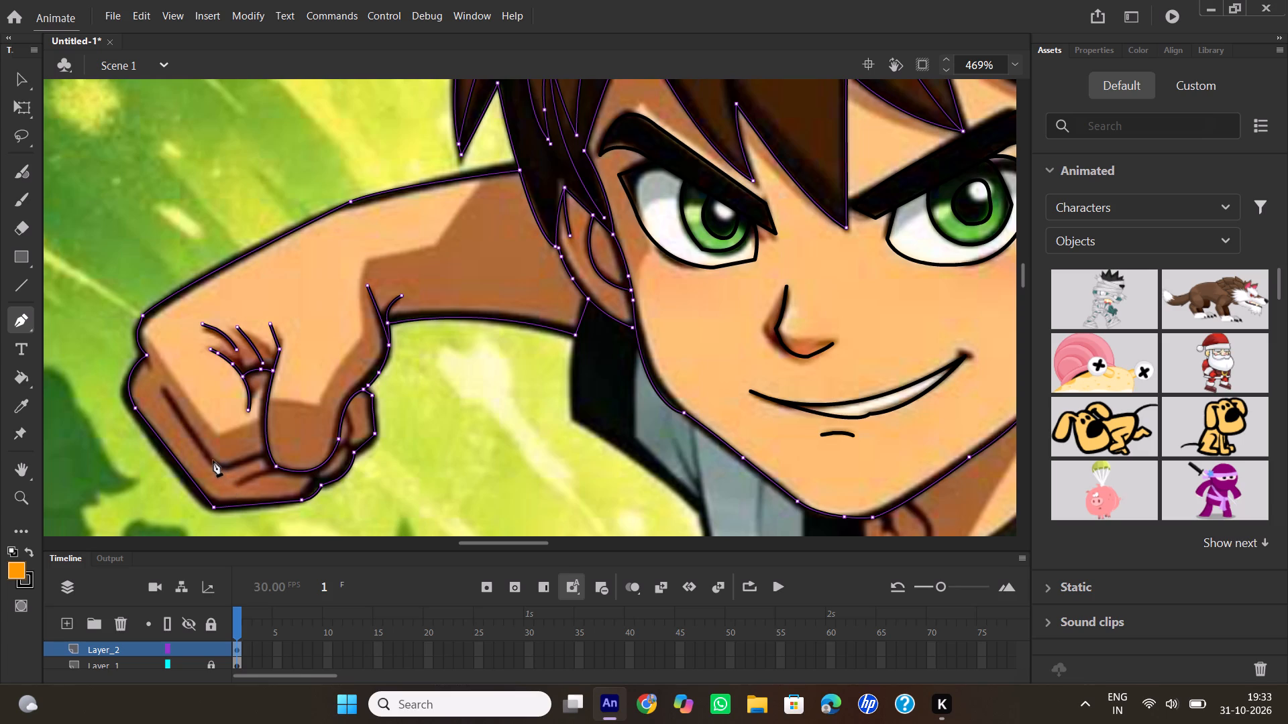
{"action": "left_click", "coordinate": [212, 461]}
{"action": "left_click_drag", "start_coordinate": [237, 464], "coordinate": [249, 456]}
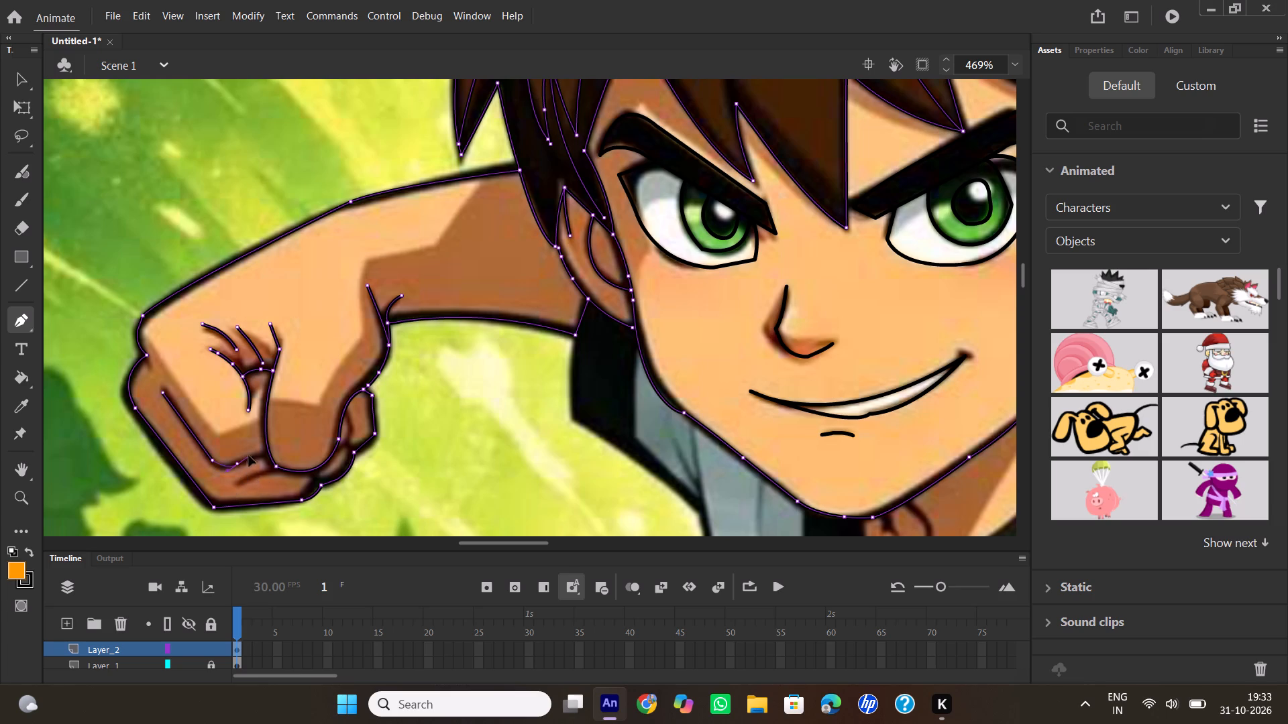
{"action": "left_click_drag", "start_coordinate": [249, 456], "coordinate": [252, 454]}
{"action": "left_click", "coordinate": [238, 465]}
{"action": "left_click_drag", "start_coordinate": [270, 455], "coordinate": [277, 456]}
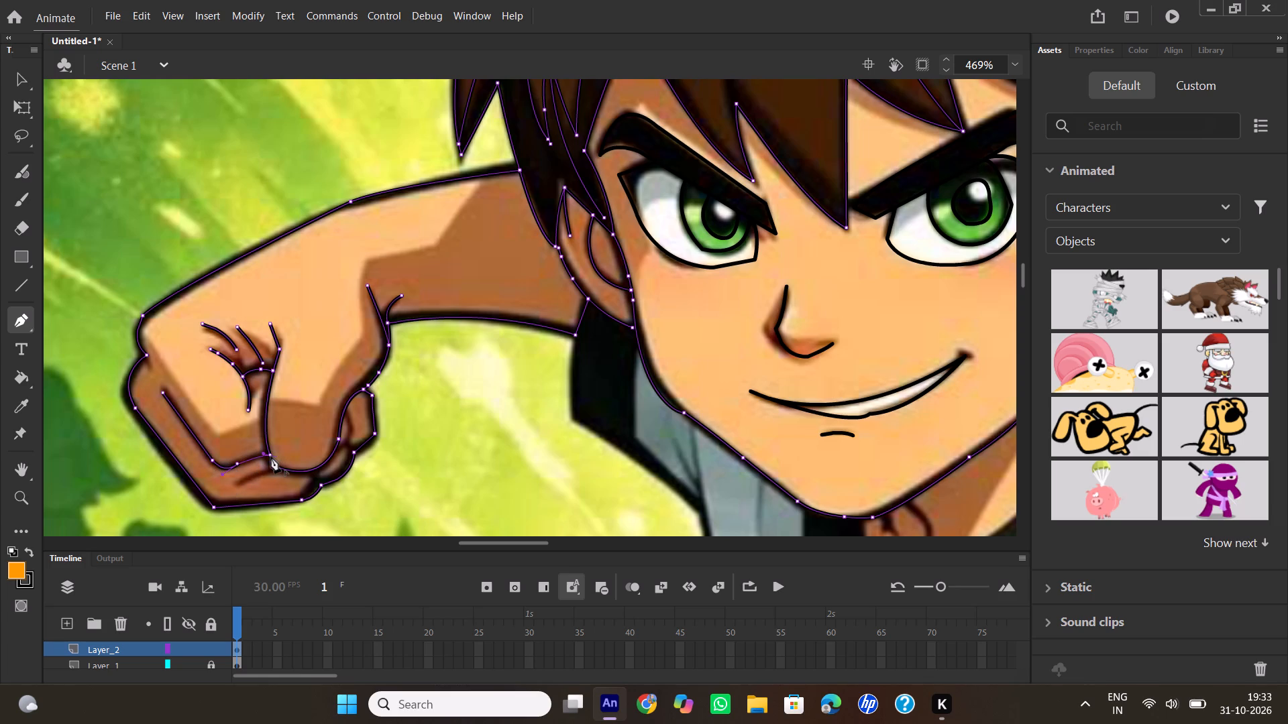
{"action": "left_click", "coordinate": [271, 457]}
{"action": "left_click", "coordinate": [271, 457]}
Trace the lower finger crease from inside the bottom finger across to the underside of the thumb tip.
{"action": "left_click", "coordinate": [241, 483]}
{"action": "left_click_drag", "start_coordinate": [295, 473], "coordinate": [323, 477]}
{"action": "double_click", "coordinate": [294, 475]}
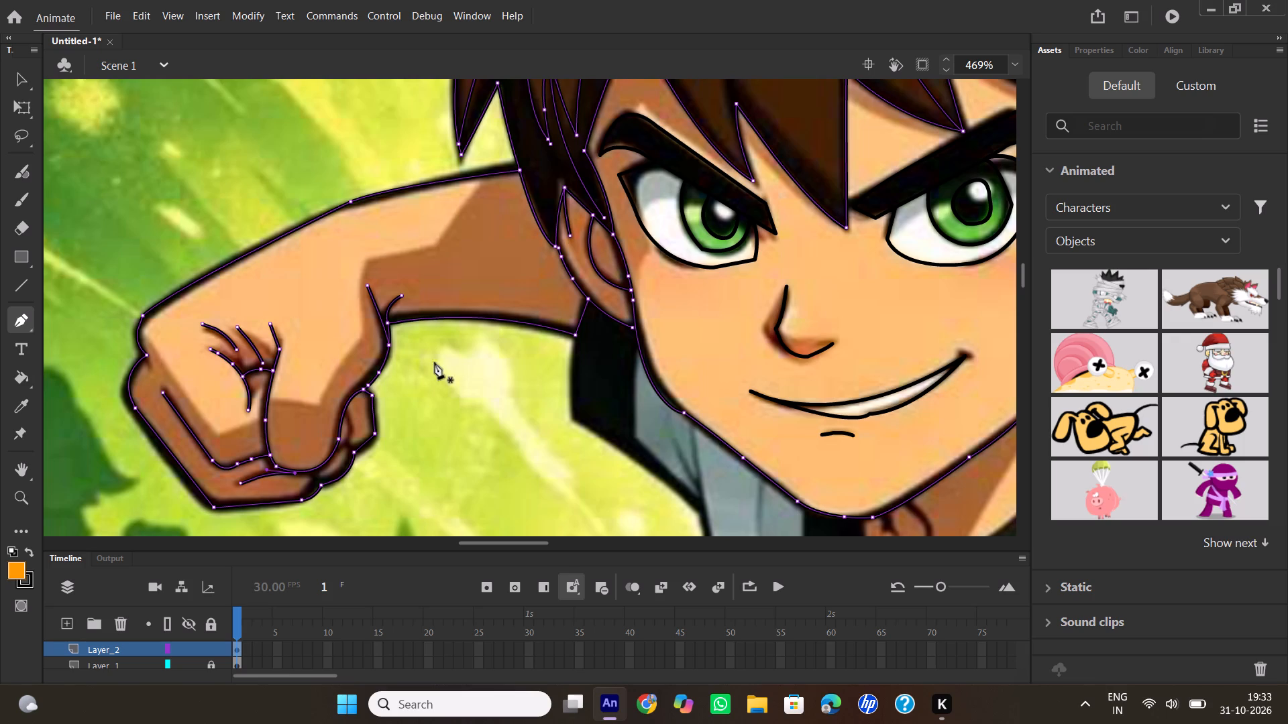
Trace the two short lines separating the curled fingertips, from the thumb outline to the fist's outer edge.
{"action": "left_click", "coordinate": [339, 444]}
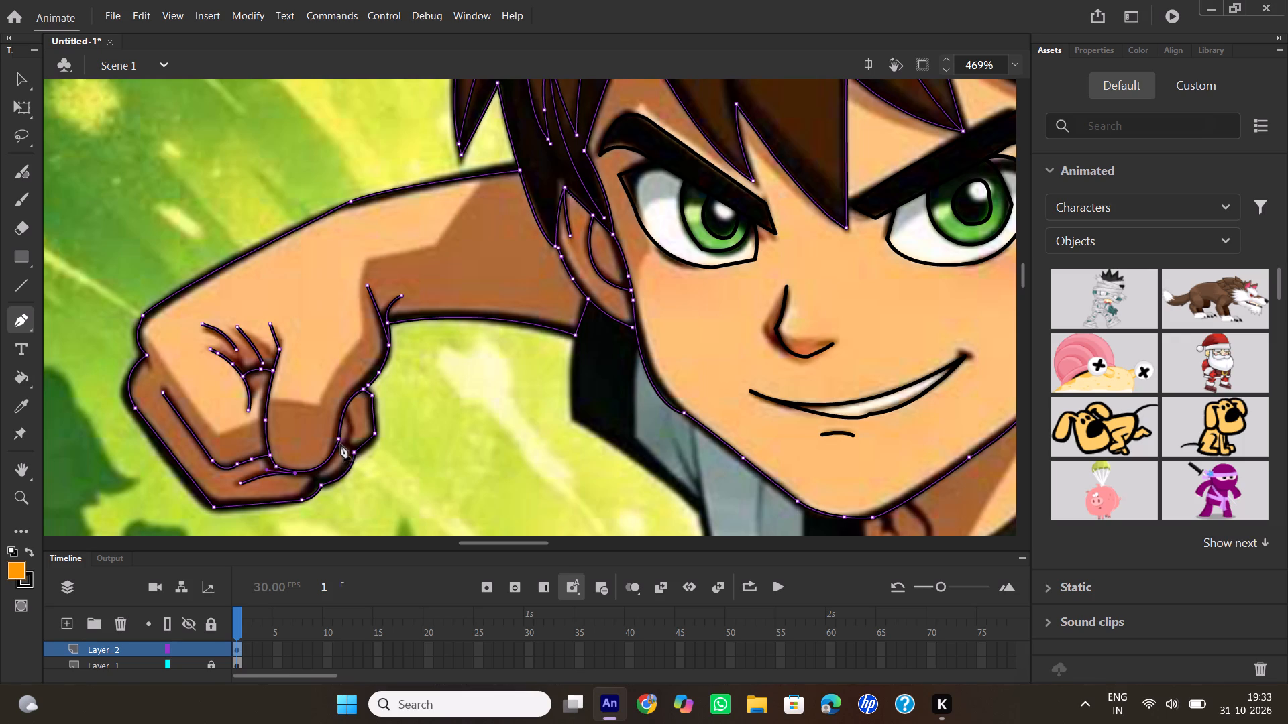
{"action": "triple_click", "coordinate": [355, 452]}
{"action": "left_click", "coordinate": [309, 474]}
{"action": "double_click", "coordinate": [321, 486]}
Trace the small curved line on the upper fingertip beside the thumb, ending on the thumb outline.
{"action": "left_click", "coordinate": [347, 402]}
{"action": "left_click_drag", "start_coordinate": [339, 445], "coordinate": [308, 455]}
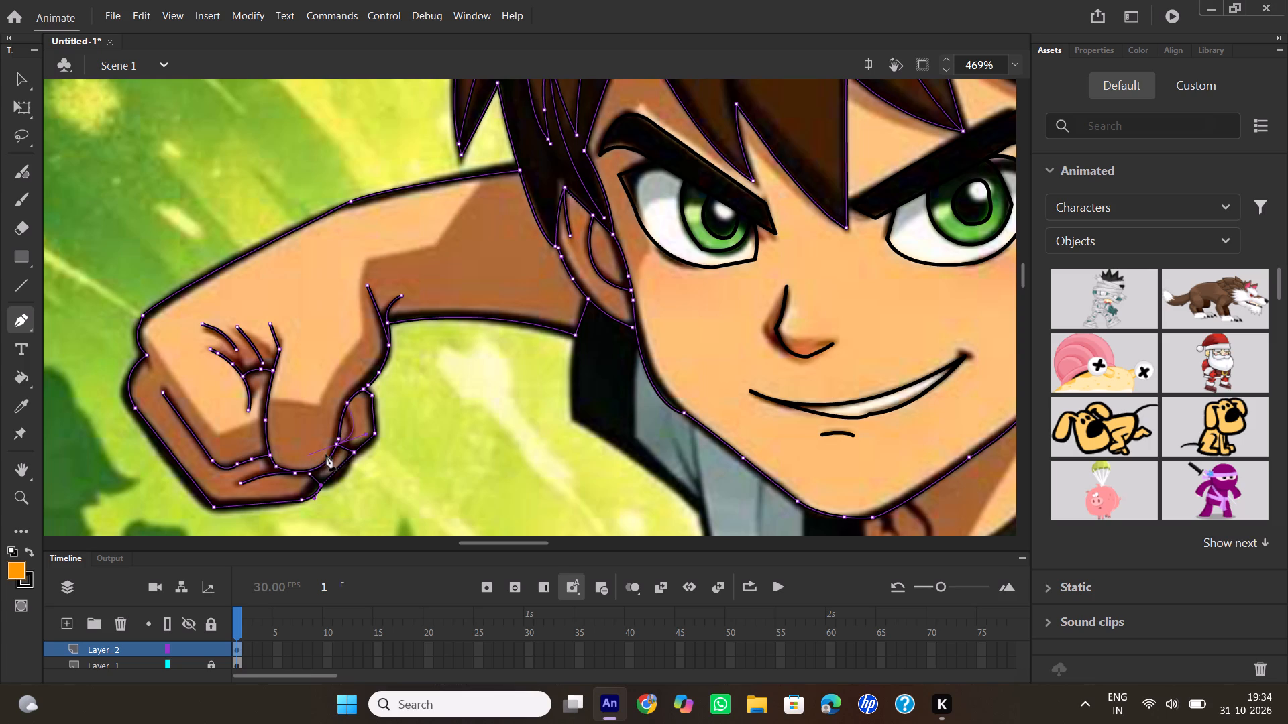
{"action": "double_click", "coordinate": [339, 446]}
Bend the short line at the fist's outer edge below the curled fingertips to follow the reference.
{"action": "left_click", "coordinate": [15, 70]}
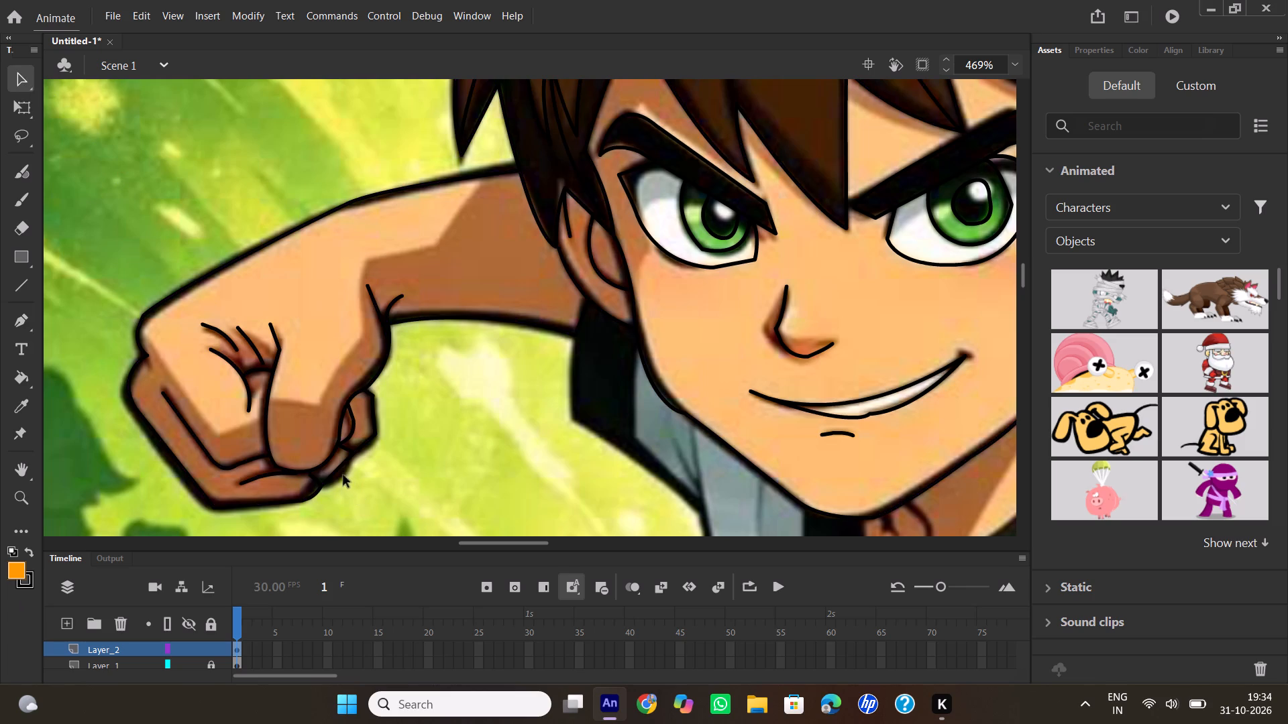
{"action": "left_click_drag", "start_coordinate": [339, 471], "coordinate": [341, 477]}
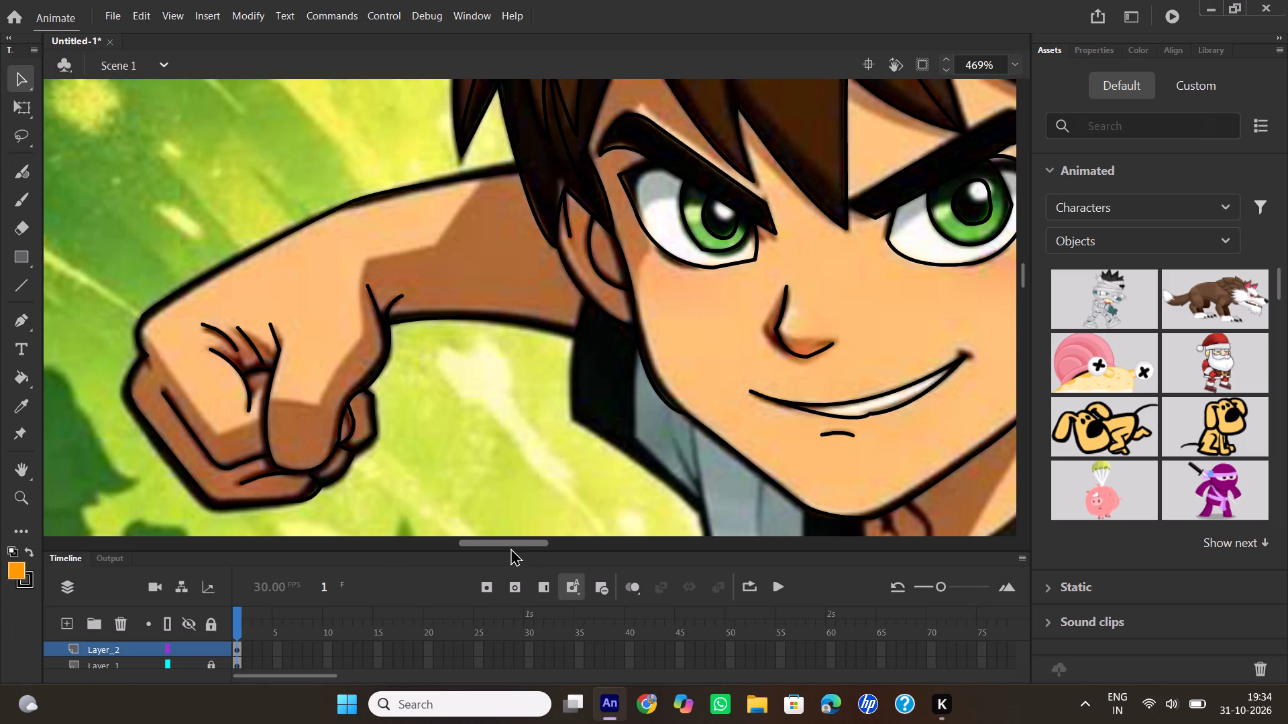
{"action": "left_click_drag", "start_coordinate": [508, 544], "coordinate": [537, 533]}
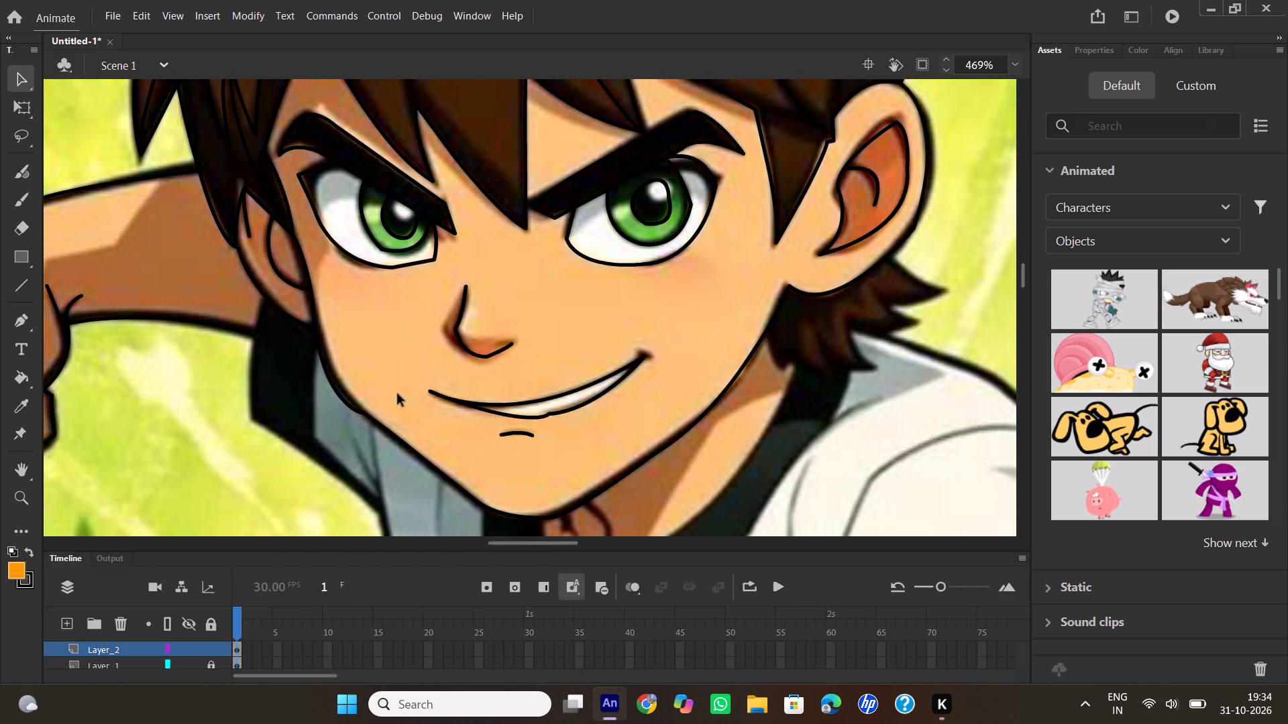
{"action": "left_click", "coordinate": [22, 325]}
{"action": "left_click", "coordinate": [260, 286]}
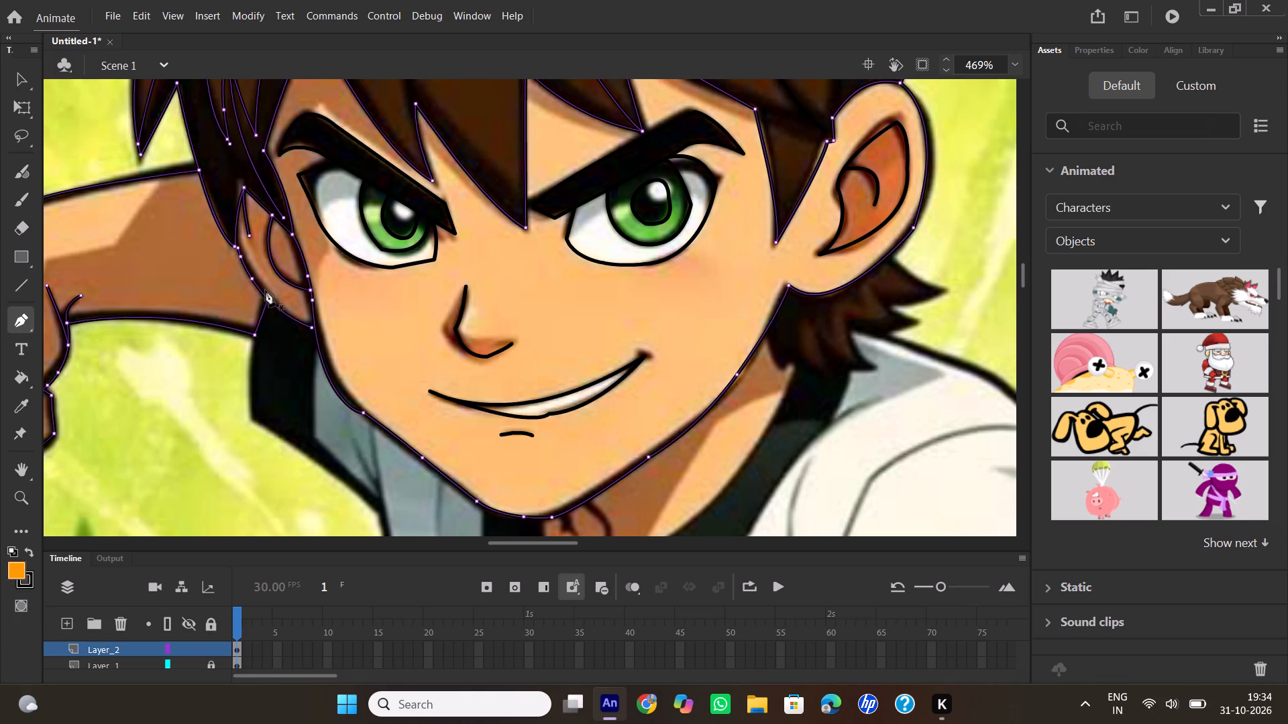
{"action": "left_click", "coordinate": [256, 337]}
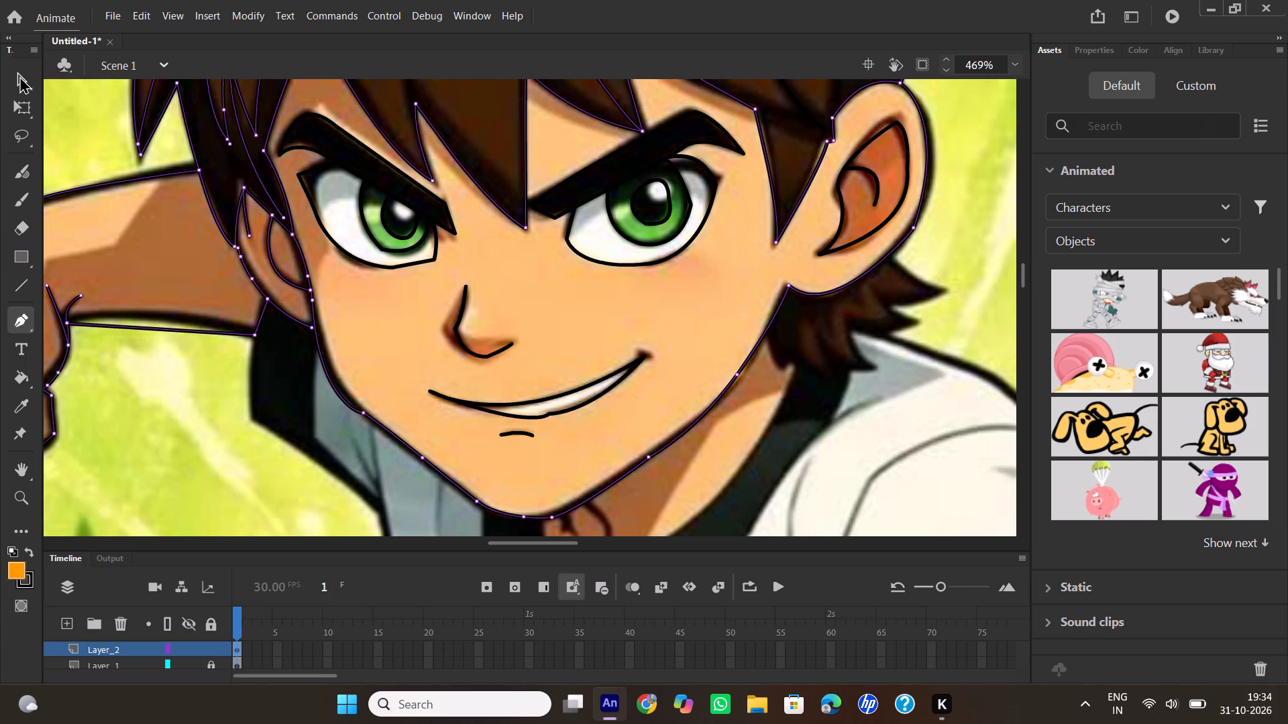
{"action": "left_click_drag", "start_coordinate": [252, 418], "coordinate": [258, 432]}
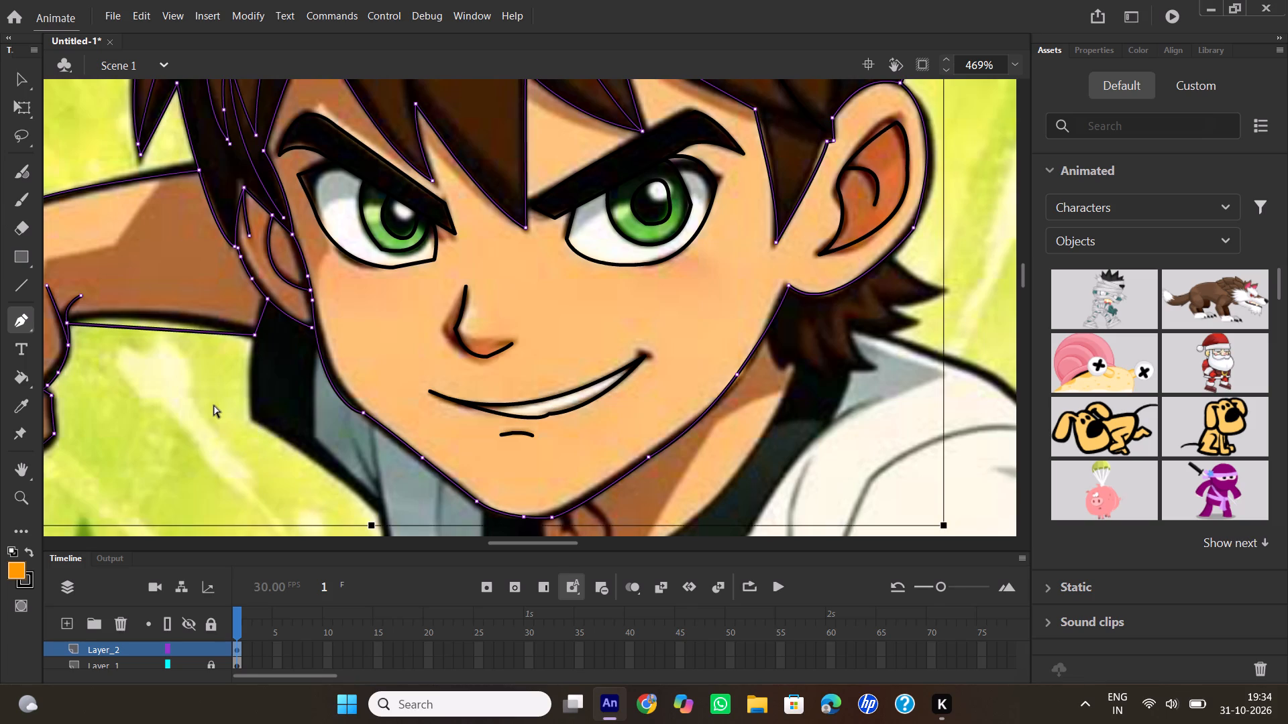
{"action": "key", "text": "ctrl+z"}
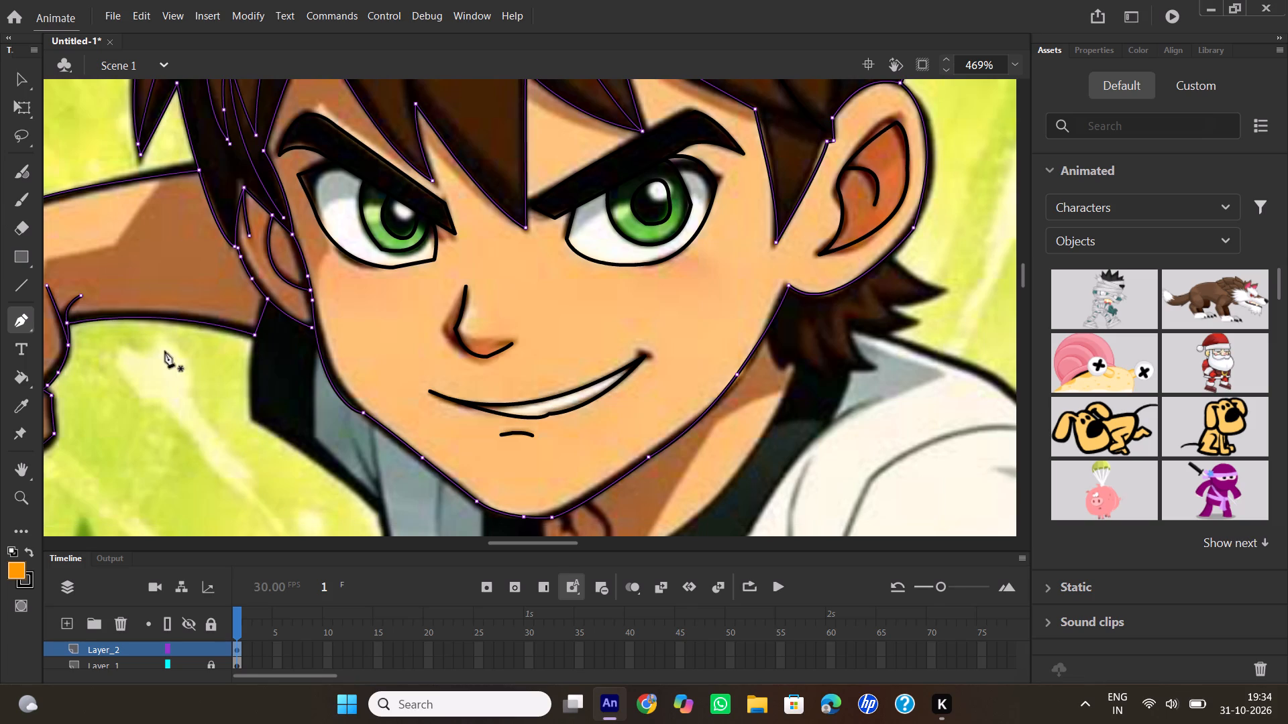
Trace the dark collar's outer edge from the raised arm's lower line down to the corner where the jacket's side begins.
{"action": "left_click", "coordinate": [259, 329]}
{"action": "left_click_drag", "start_coordinate": [253, 408], "coordinate": [261, 443]}
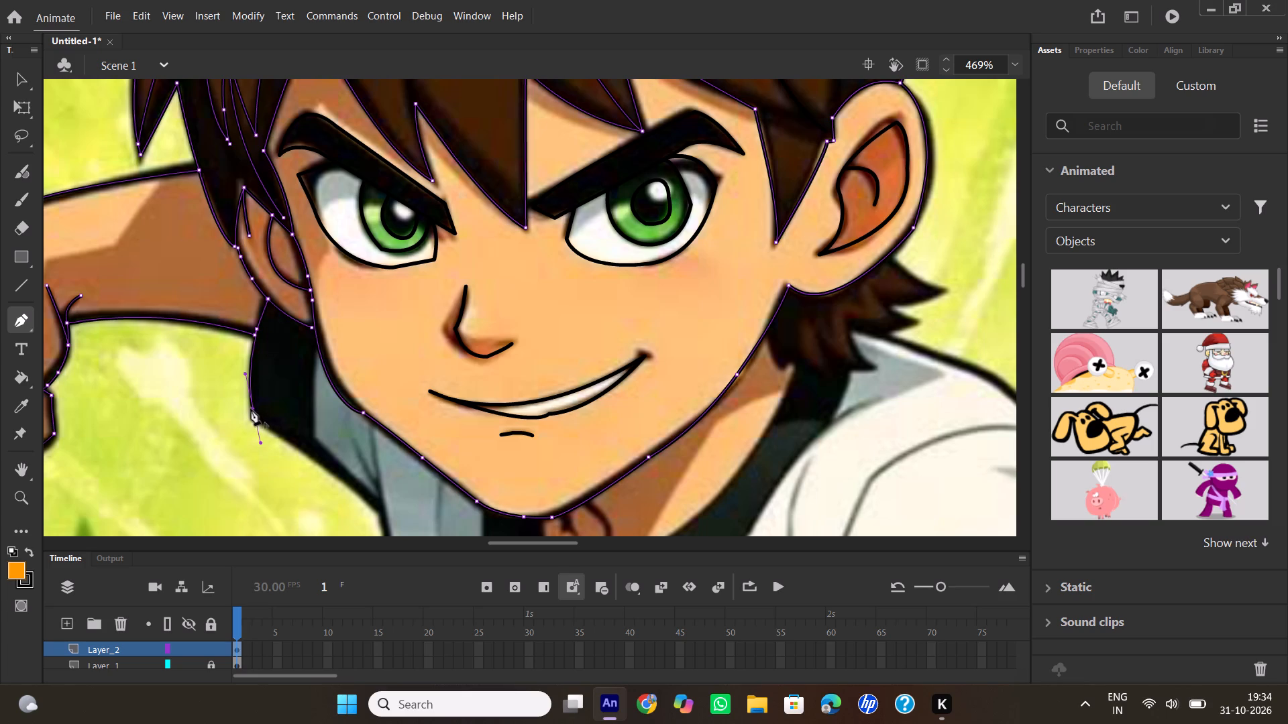
{"action": "left_click", "coordinate": [253, 407]}
{"action": "scroll", "coordinate": [358, 440], "scroll_direction": "down", "scroll_amount": 1}
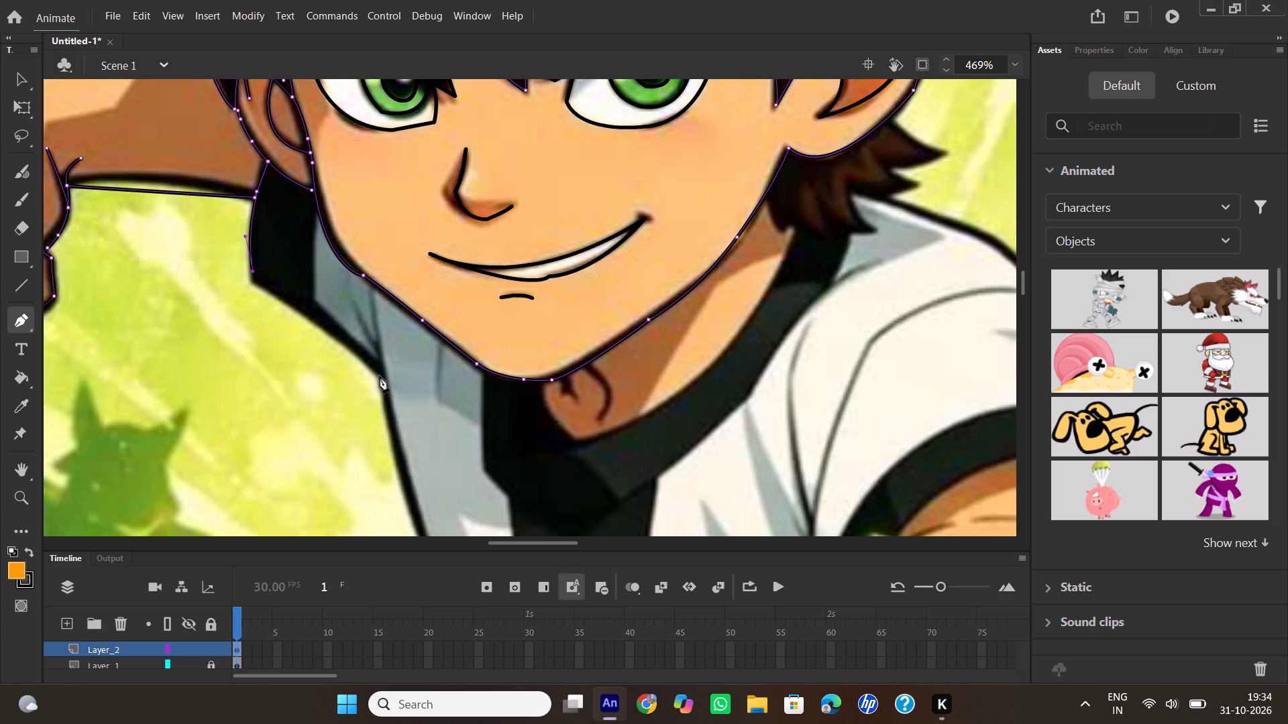
{"action": "left_click_drag", "start_coordinate": [378, 373], "coordinate": [401, 408]}
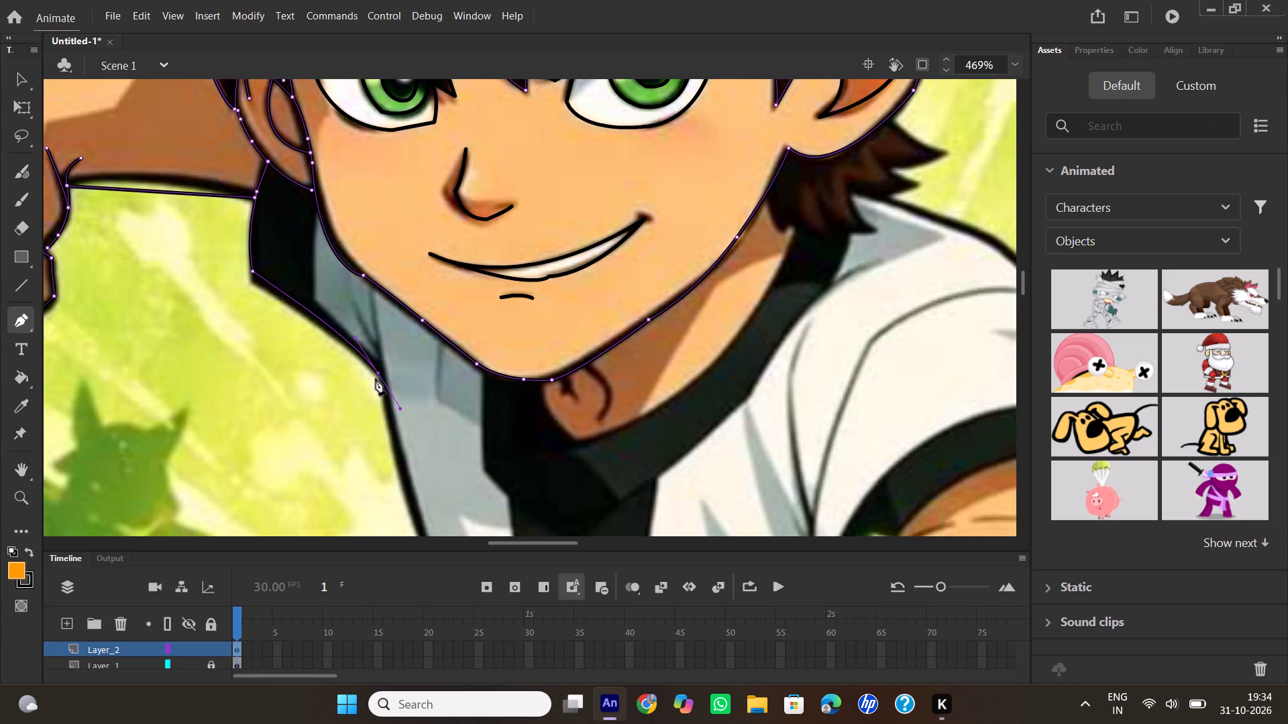
{"action": "left_click", "coordinate": [379, 371]}
Continue the outline down the jacket's side to the front fist and along the fist's top edge to the watch band.
{"action": "scroll", "coordinate": [421, 404], "scroll_direction": "down", "scroll_amount": 1}
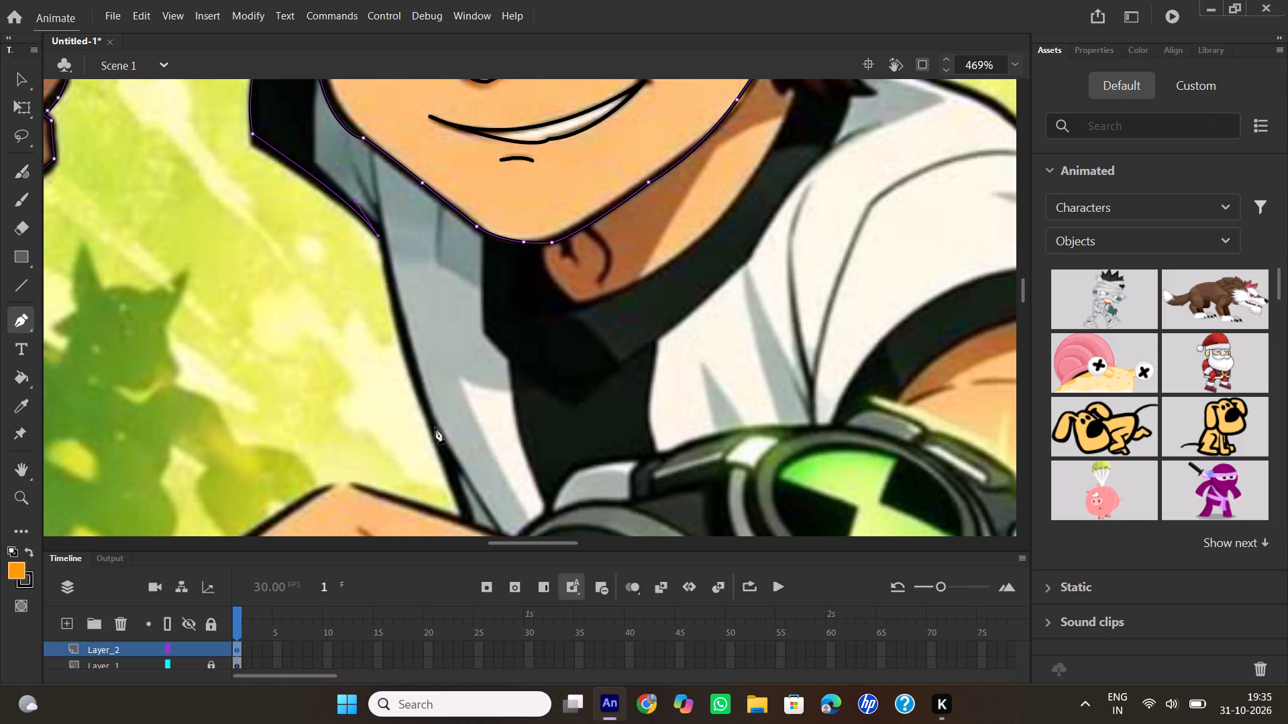
{"action": "left_click_drag", "start_coordinate": [467, 514], "coordinate": [490, 554]}
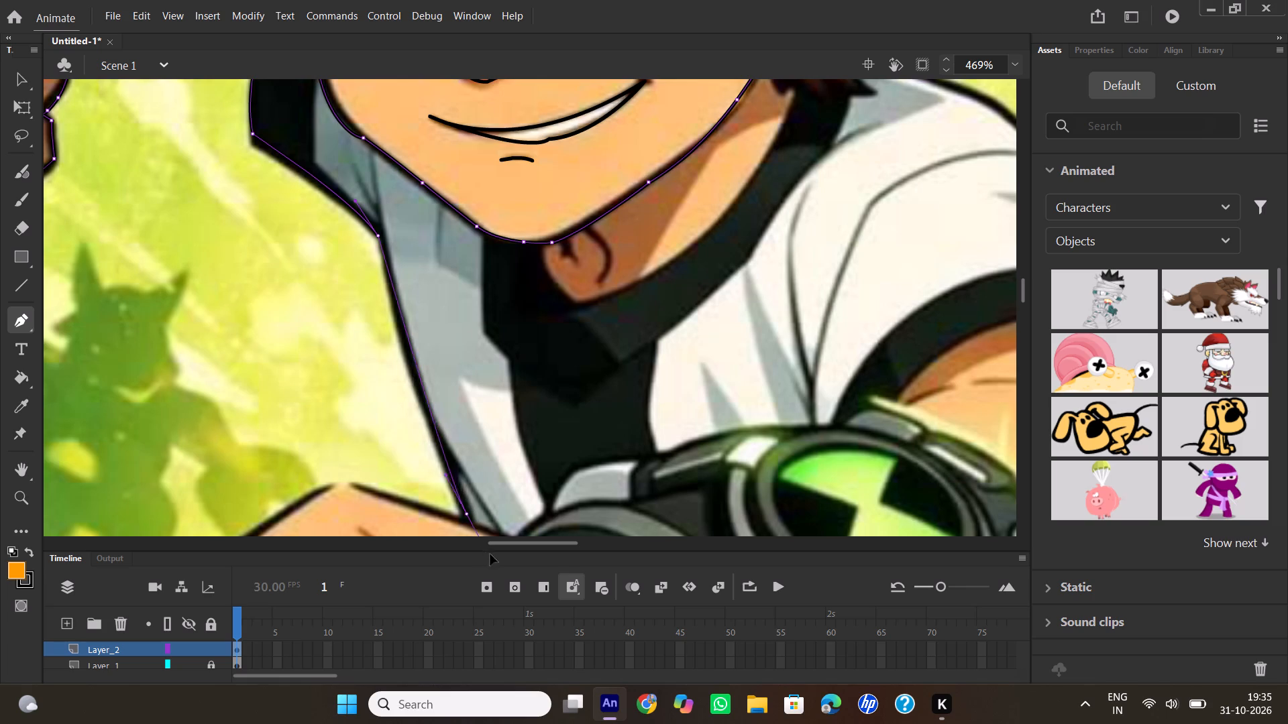
{"action": "left_click_drag", "start_coordinate": [490, 554], "coordinate": [507, 564]}
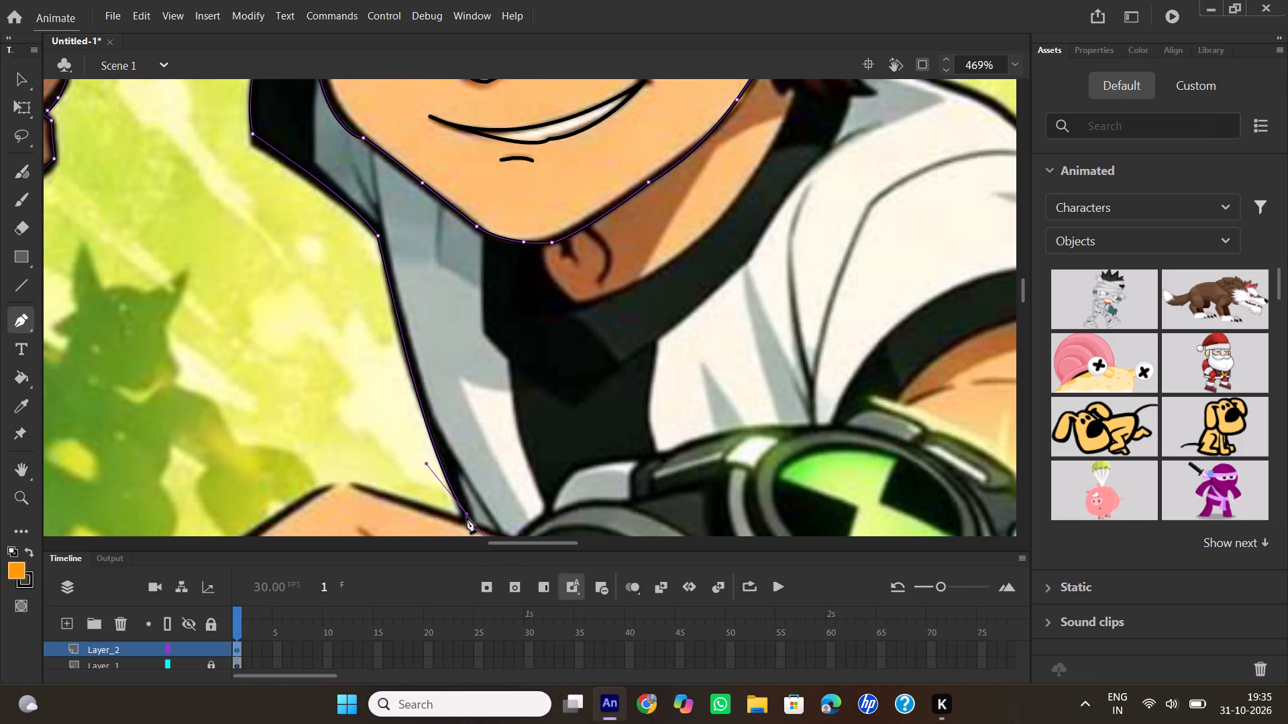
{"action": "left_click", "coordinate": [467, 513]}
{"action": "scroll", "coordinate": [487, 432], "scroll_direction": "down", "scroll_amount": 2}
{"action": "scroll", "coordinate": [487, 432], "scroll_direction": "up", "scroll_amount": 1}
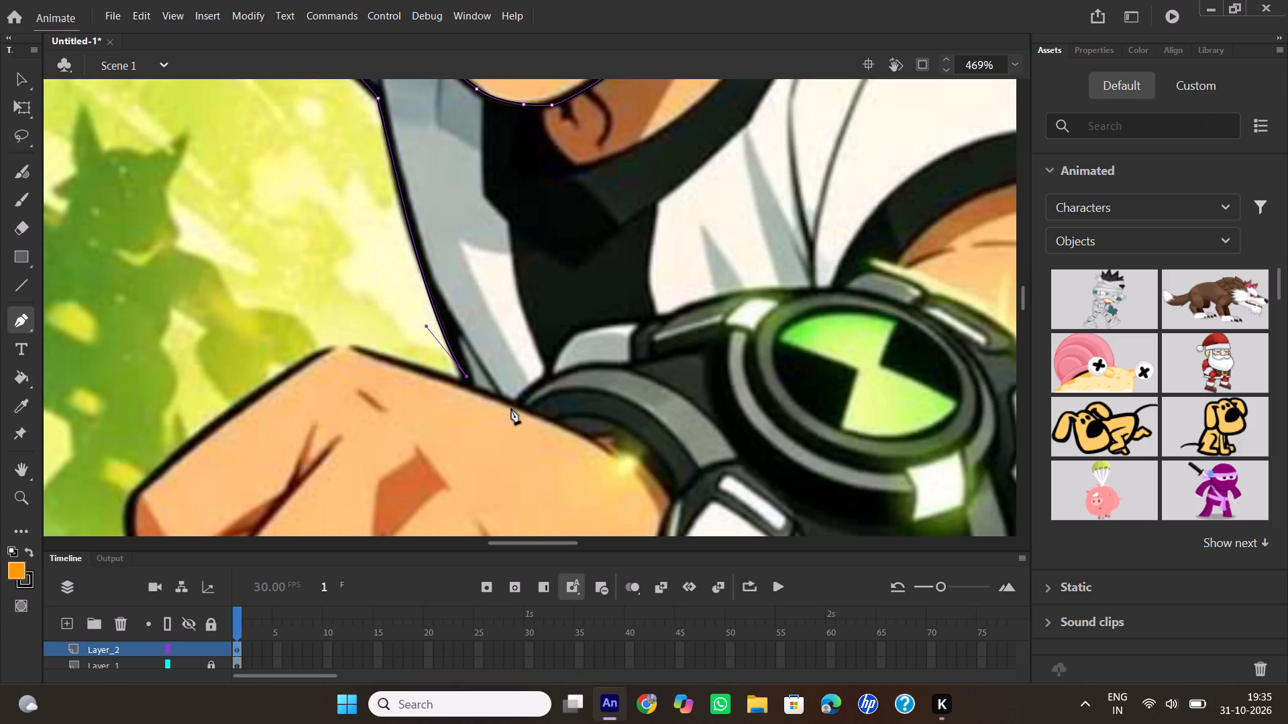
{"action": "left_click_drag", "start_coordinate": [512, 404], "coordinate": [525, 414]}
{"action": "left_click", "coordinate": [512, 404]}
Trace the watch's upper outline from the band at the front fist over the light grey segment to the top of the dial.
{"action": "left_click_drag", "start_coordinate": [552, 377], "coordinate": [572, 373]}
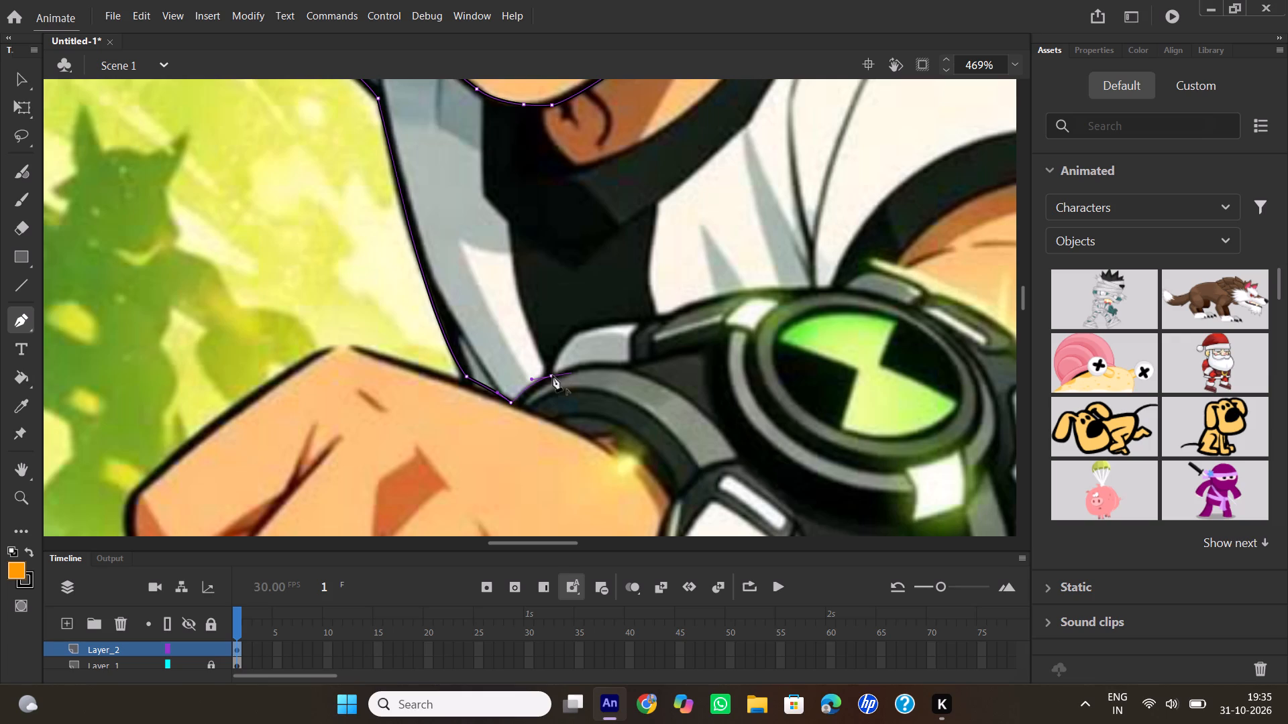
{"action": "left_click", "coordinate": [553, 375]}
{"action": "left_click_drag", "start_coordinate": [592, 326], "coordinate": [609, 325]}
{"action": "left_click_drag", "start_coordinate": [609, 325], "coordinate": [623, 326]}
{"action": "left_click", "coordinate": [592, 326]}
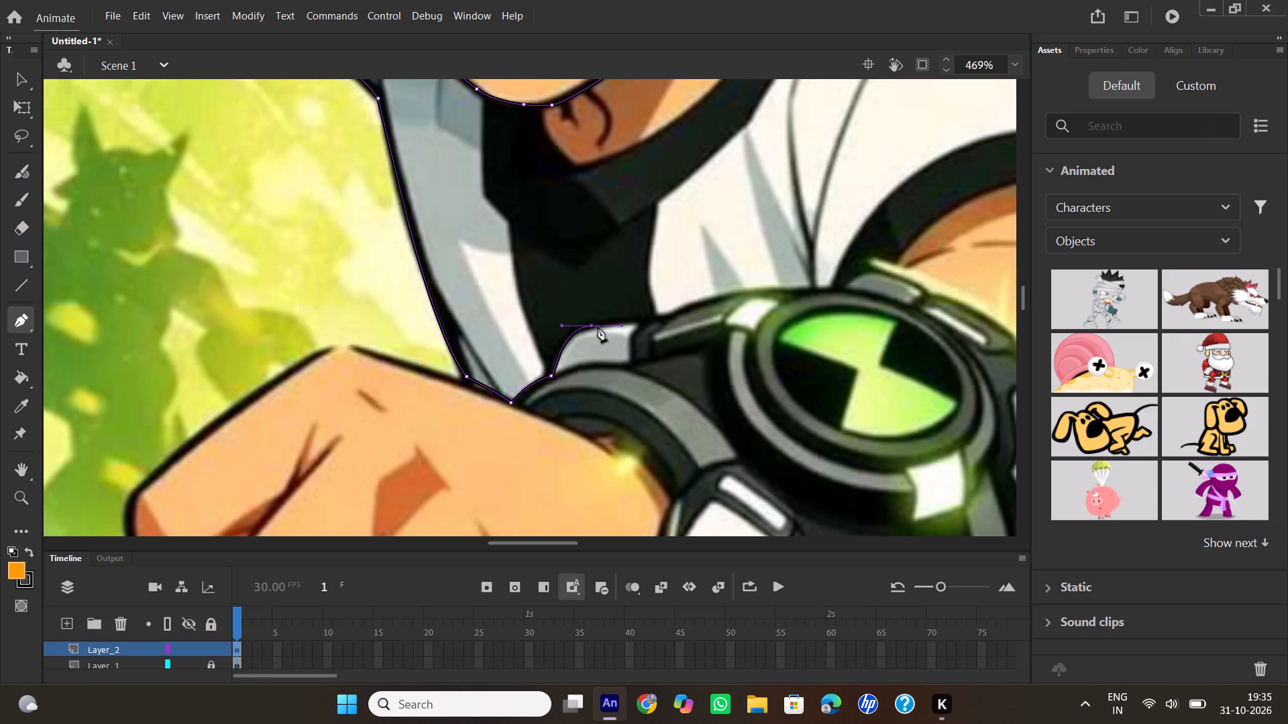
{"action": "left_click_drag", "start_coordinate": [640, 324], "coordinate": [649, 328]}
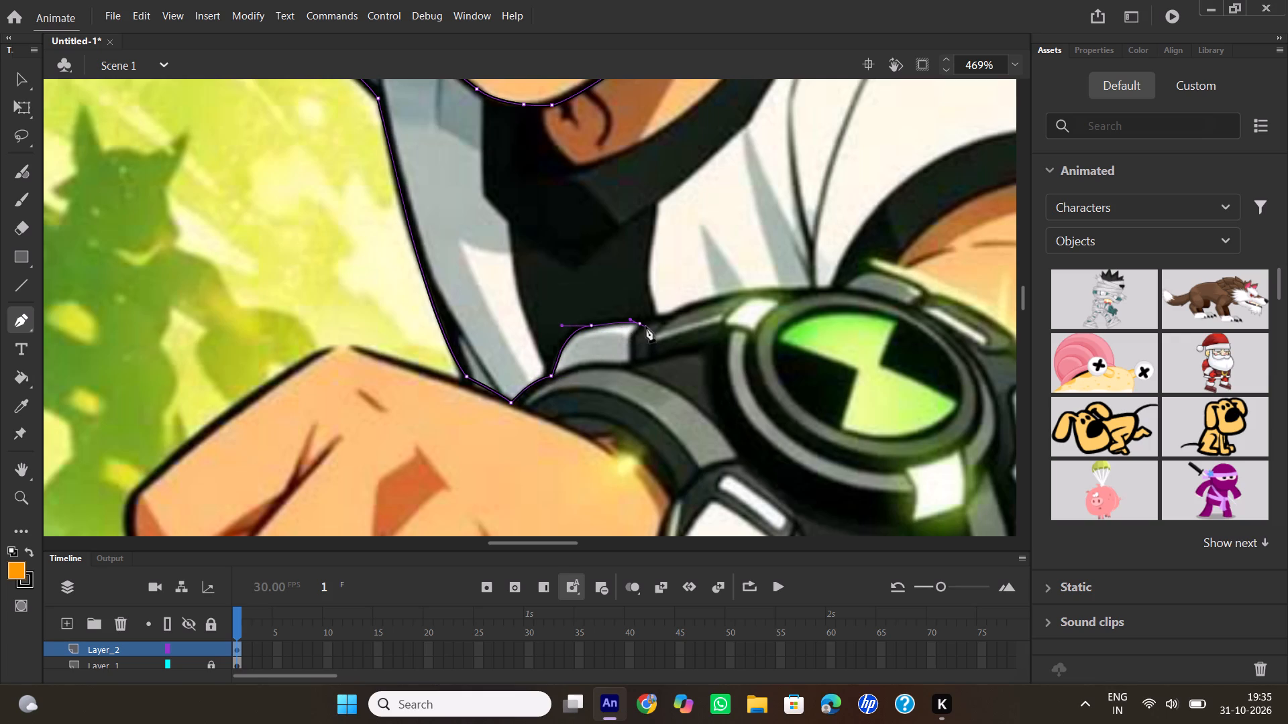
{"action": "left_click", "coordinate": [639, 324]}
{"action": "left_click_drag", "start_coordinate": [671, 318], "coordinate": [686, 324]}
{"action": "left_click", "coordinate": [669, 317]}
{"action": "left_click_drag", "start_coordinate": [825, 287], "coordinate": [939, 288]}
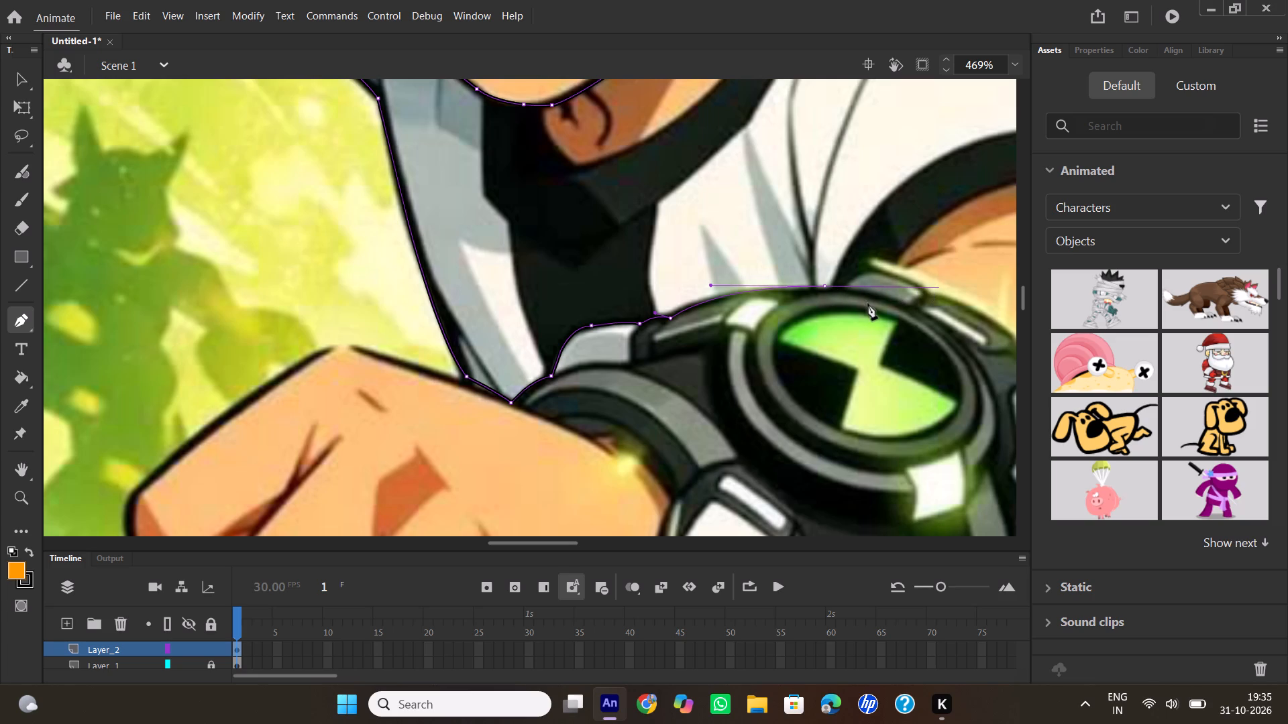
{"action": "left_click", "coordinate": [824, 286]}
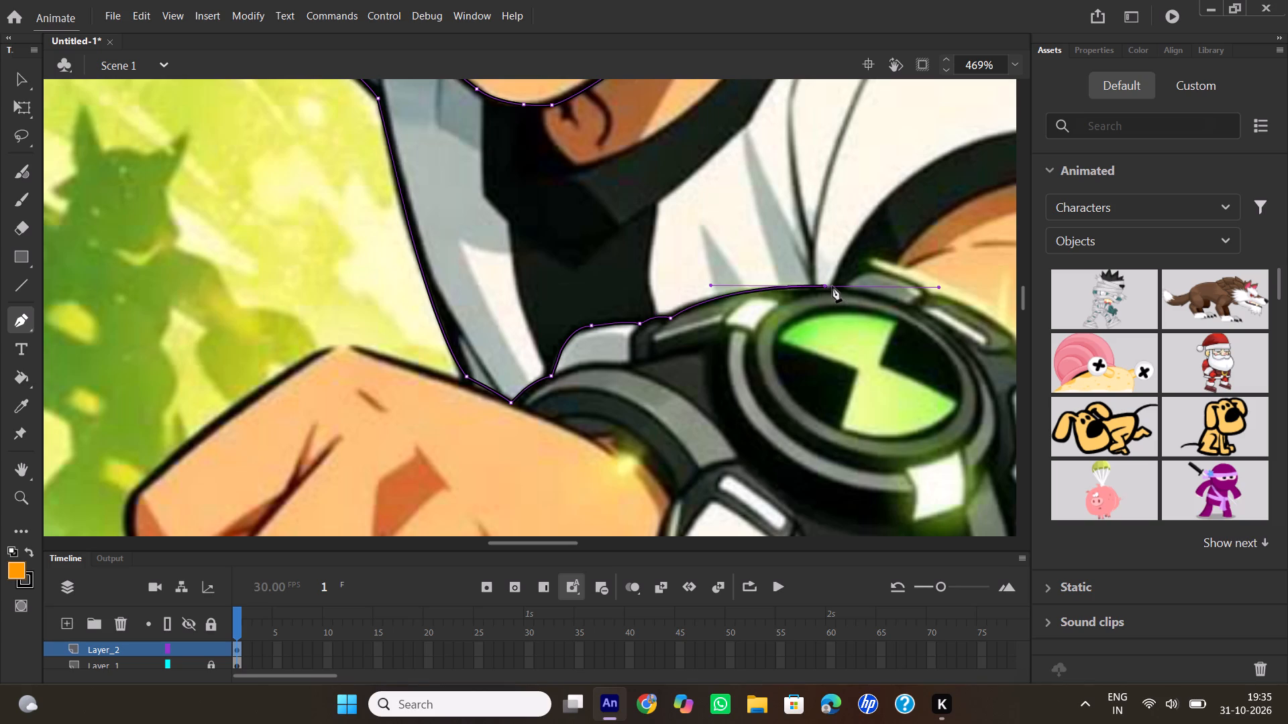
Extend the watch outline from the top of the dial over the adjoining grey segment to where the arm begins.
{"action": "scroll", "coordinate": [867, 292], "scroll_direction": "up", "scroll_amount": 1}
{"action": "scroll", "coordinate": [867, 292], "scroll_direction": "down", "scroll_amount": 1}
{"action": "left_click", "coordinate": [841, 289]}
{"action": "left_click_drag", "start_coordinate": [890, 270], "coordinate": [912, 284]}
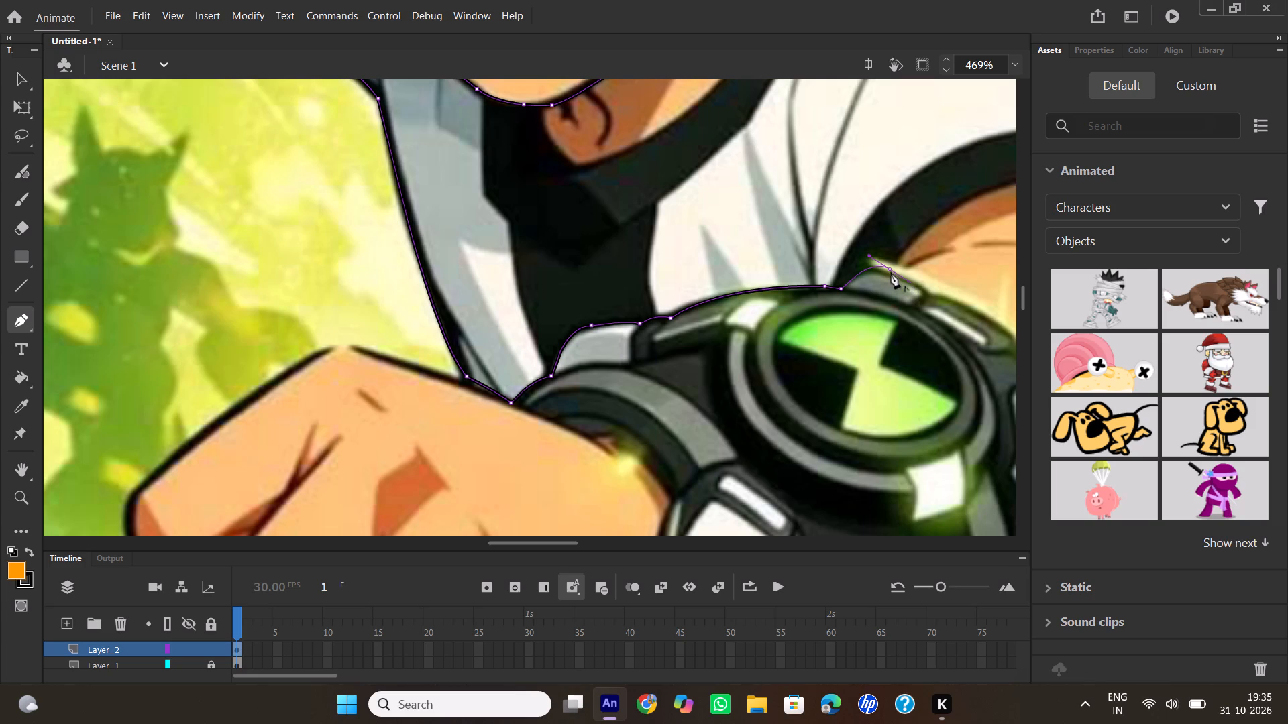
{"action": "left_click", "coordinate": [891, 271]}
Trace the sleeve cuff's lower edge over the arm and around the dark inside of the sleeve to its lowest corner.
{"action": "left_click_drag", "start_coordinate": [561, 540], "coordinate": [591, 530]}
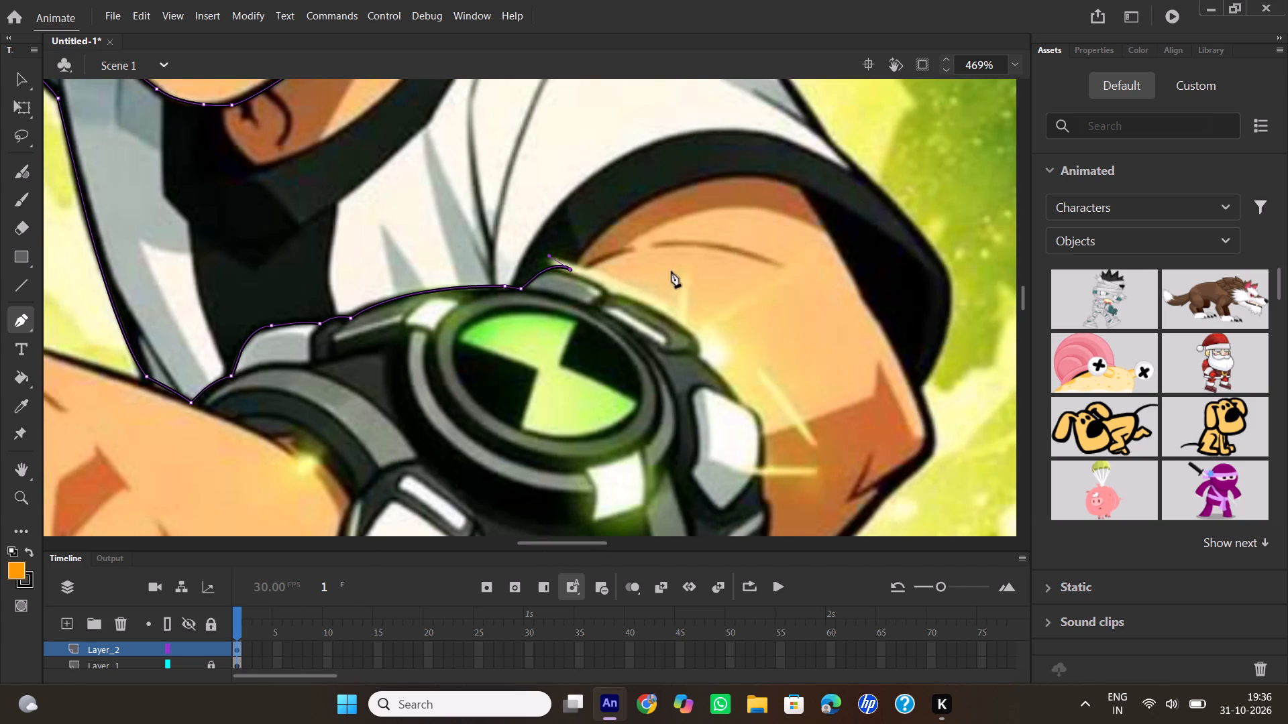
{"action": "left_click_drag", "start_coordinate": [804, 189], "coordinate": [926, 235]}
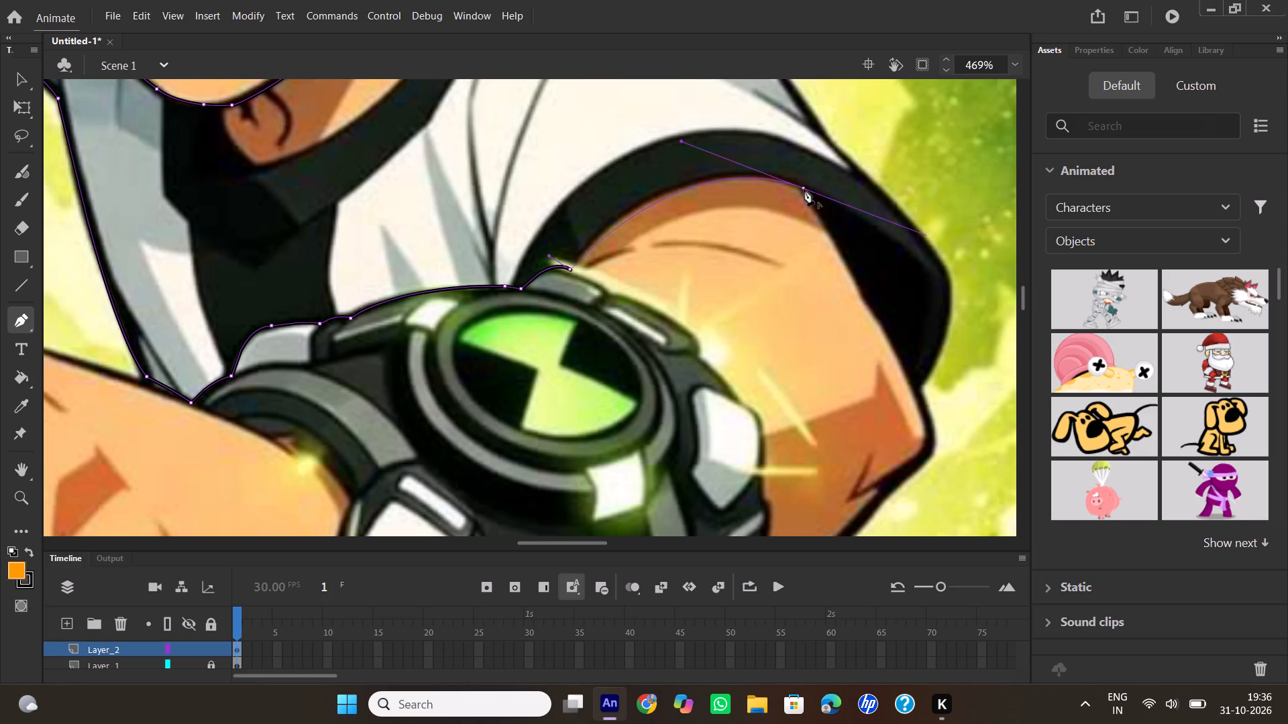
{"action": "left_click", "coordinate": [805, 188]}
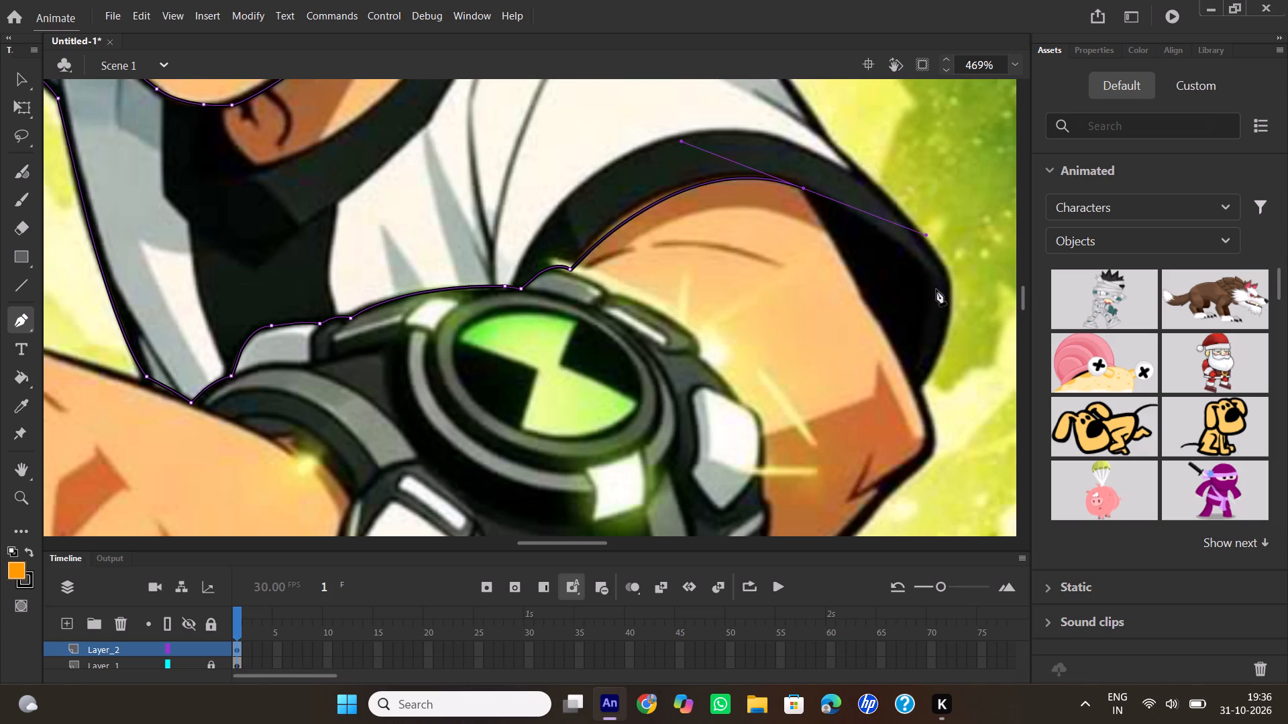
{"action": "left_click_drag", "start_coordinate": [938, 287], "coordinate": [963, 316]}
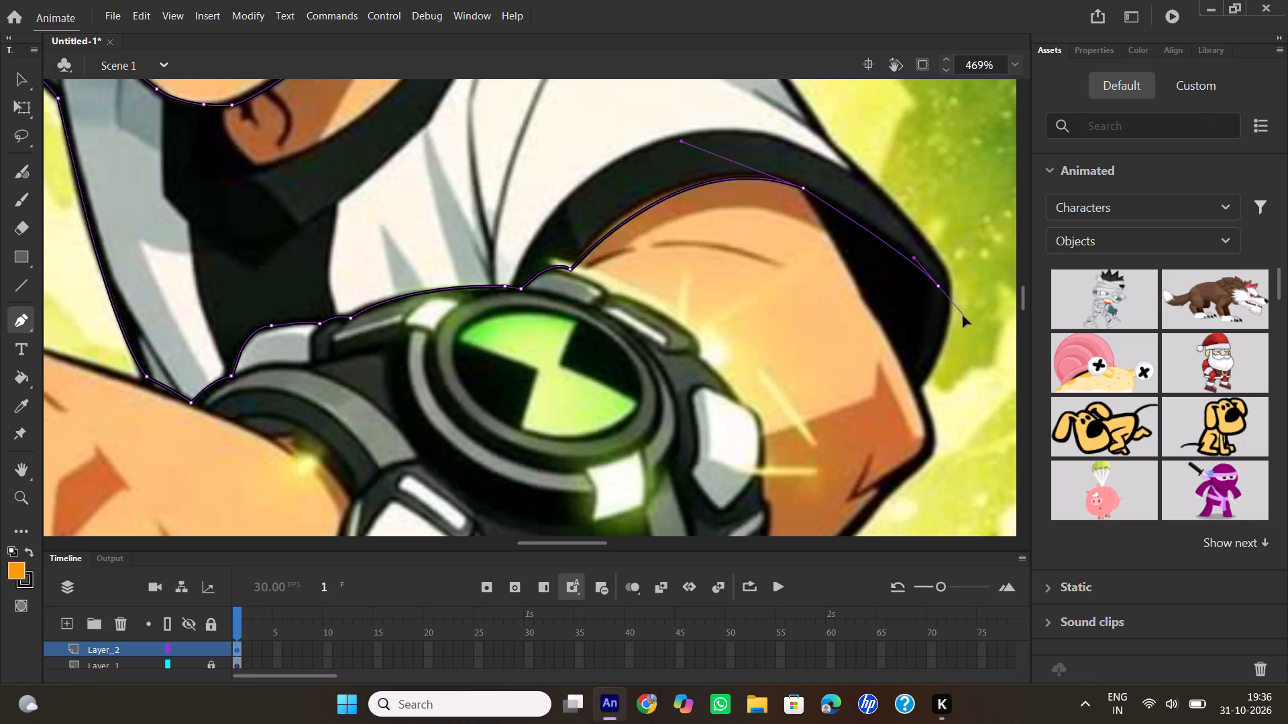
{"action": "left_click_drag", "start_coordinate": [963, 316], "coordinate": [969, 333]}
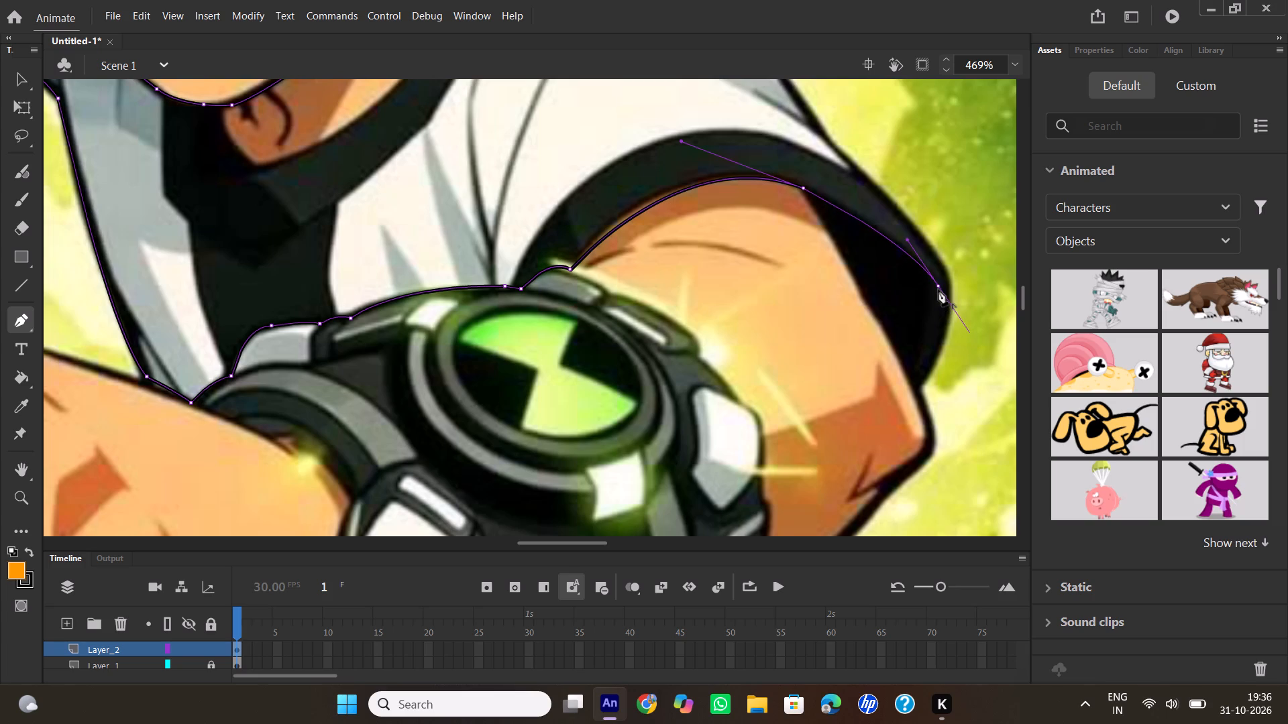
{"action": "left_click", "coordinate": [938, 290]}
{"action": "left_click_drag", "start_coordinate": [906, 371], "coordinate": [900, 378]}
{"action": "left_click_drag", "start_coordinate": [900, 378], "coordinate": [883, 390]}
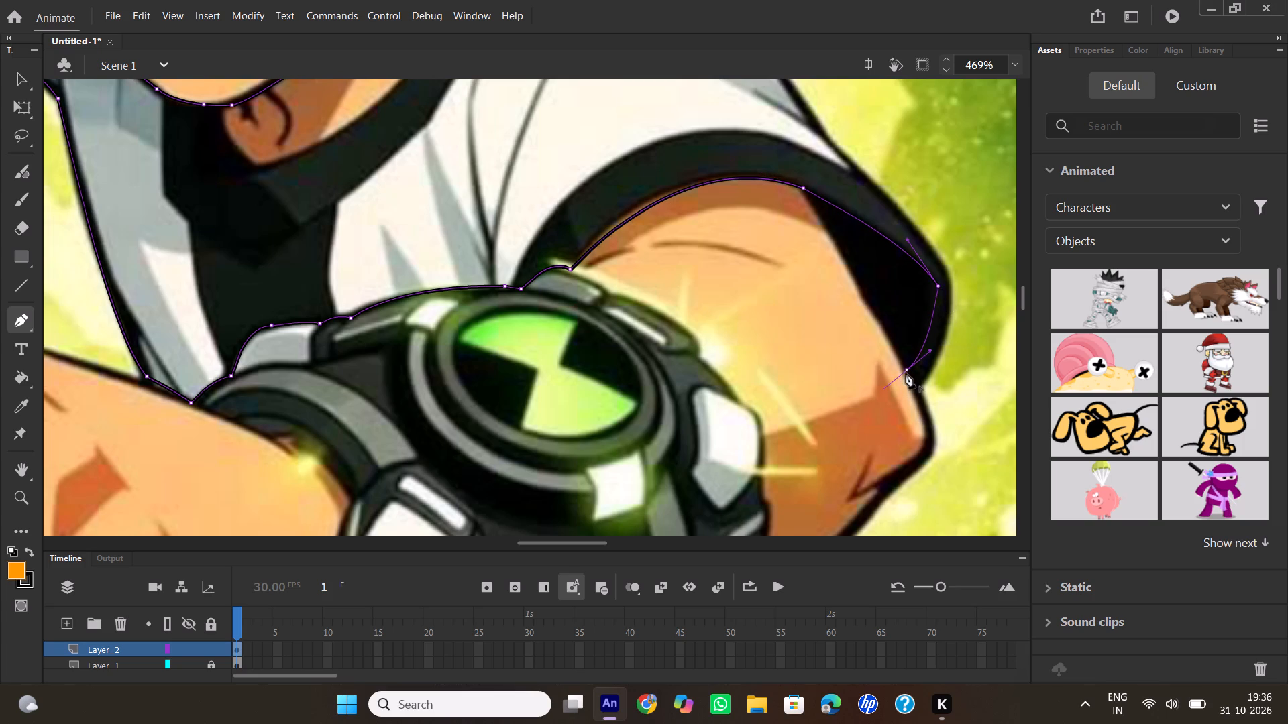
{"action": "left_click", "coordinate": [906, 373]}
{"action": "left_click", "coordinate": [918, 391]}
Trace the sleeve's outer edge from the cuff's lowest corner up the arm and over the shoulder to the hair behind the ear.
{"action": "left_click_drag", "start_coordinate": [939, 257], "coordinate": [904, 225]}
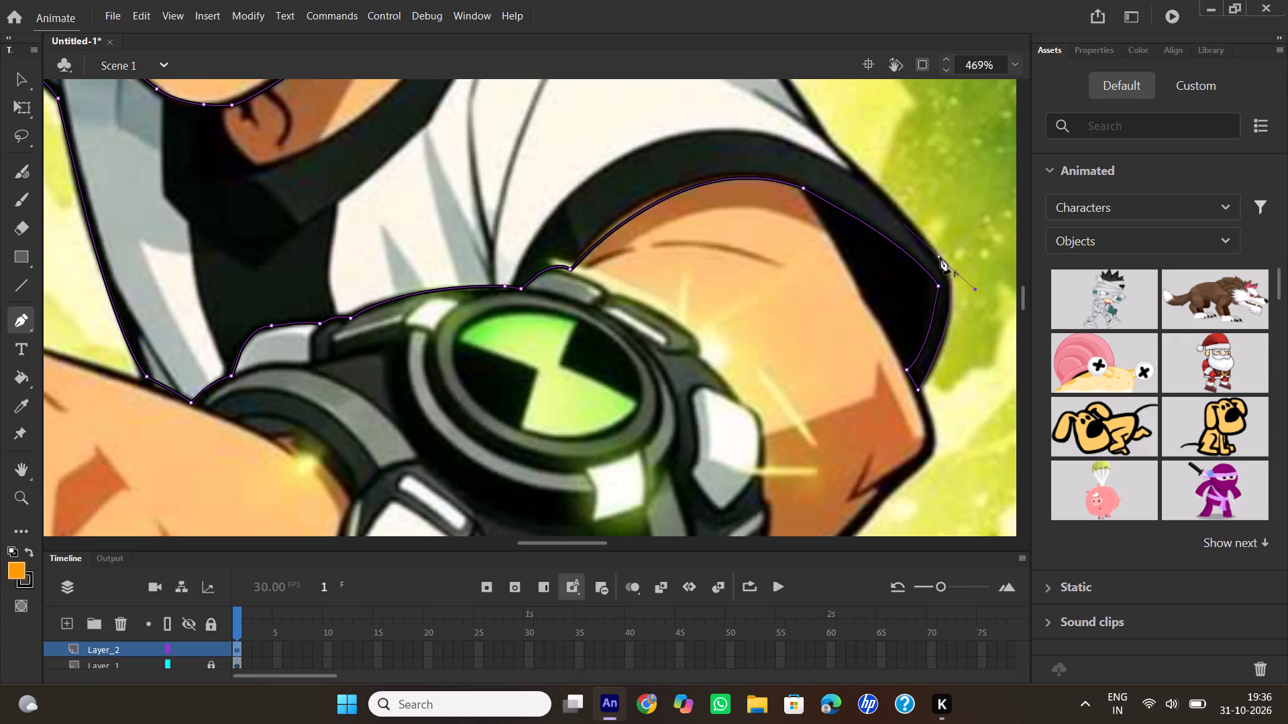
{"action": "left_click", "coordinate": [941, 257]}
{"action": "scroll", "coordinate": [923, 257], "scroll_direction": "up", "scroll_amount": 1}
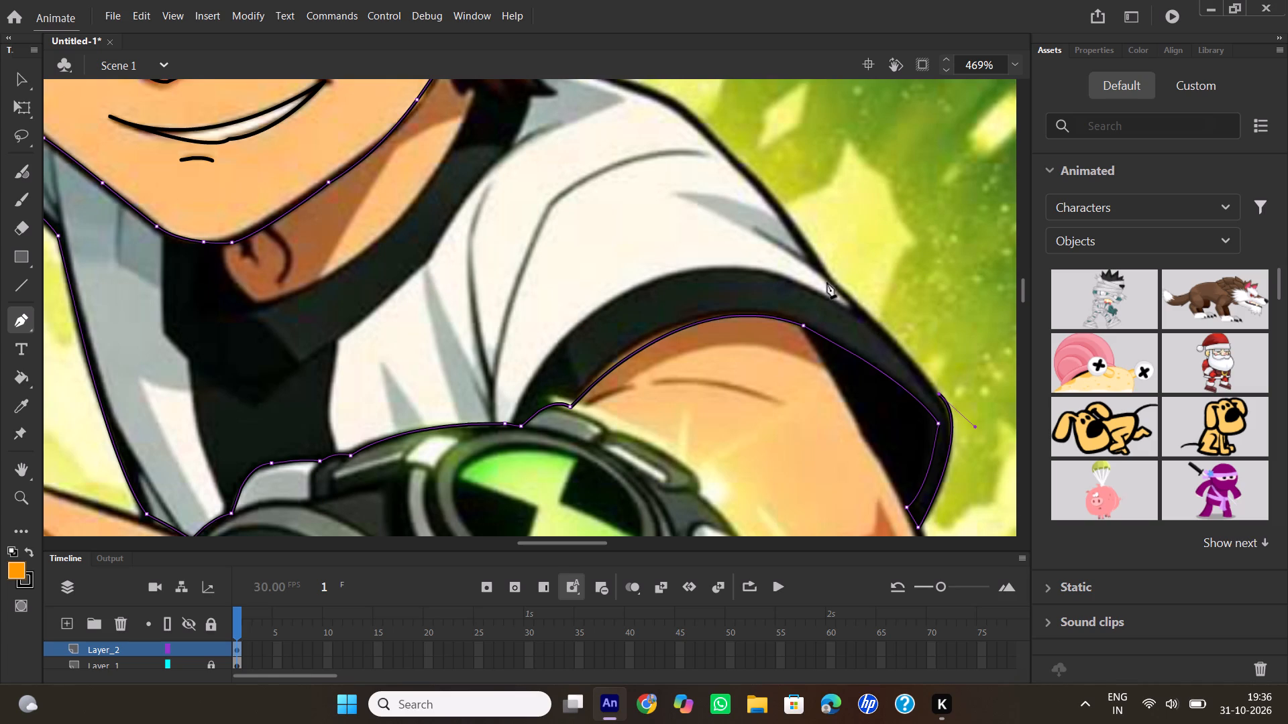
{"action": "left_click_drag", "start_coordinate": [819, 265], "coordinate": [792, 250]}
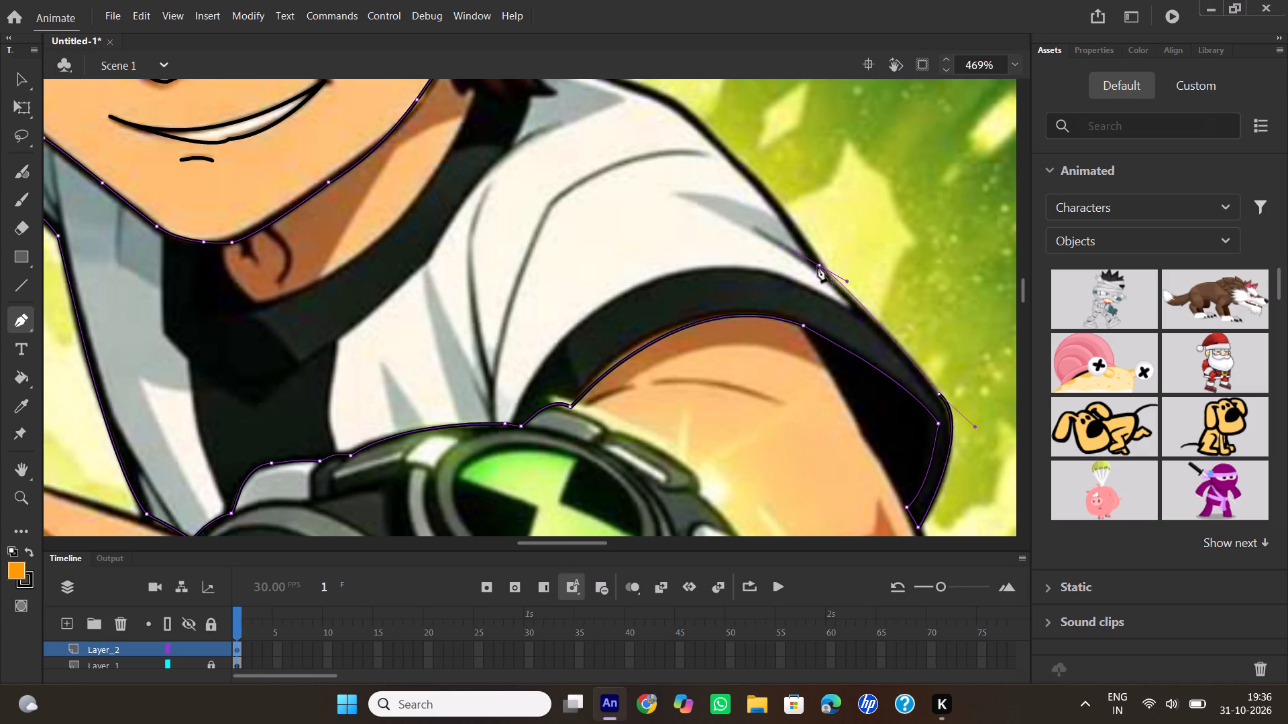
{"action": "left_click", "coordinate": [819, 265]}
{"action": "scroll", "coordinate": [818, 266], "scroll_direction": "up", "scroll_amount": 2}
{"action": "scroll", "coordinate": [808, 373], "scroll_direction": "down", "scroll_amount": 1}
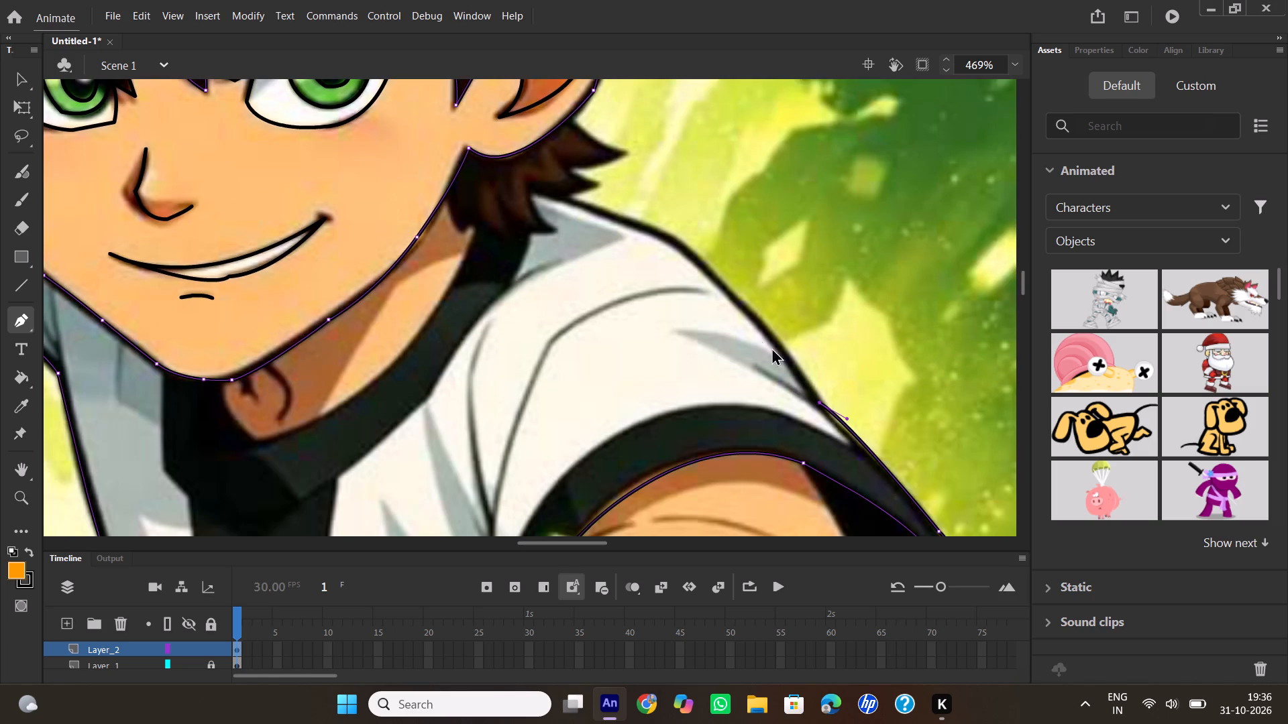
{"action": "left_click_drag", "start_coordinate": [644, 231], "coordinate": [621, 219]}
{"action": "left_click_drag", "start_coordinate": [621, 219], "coordinate": [575, 208]}
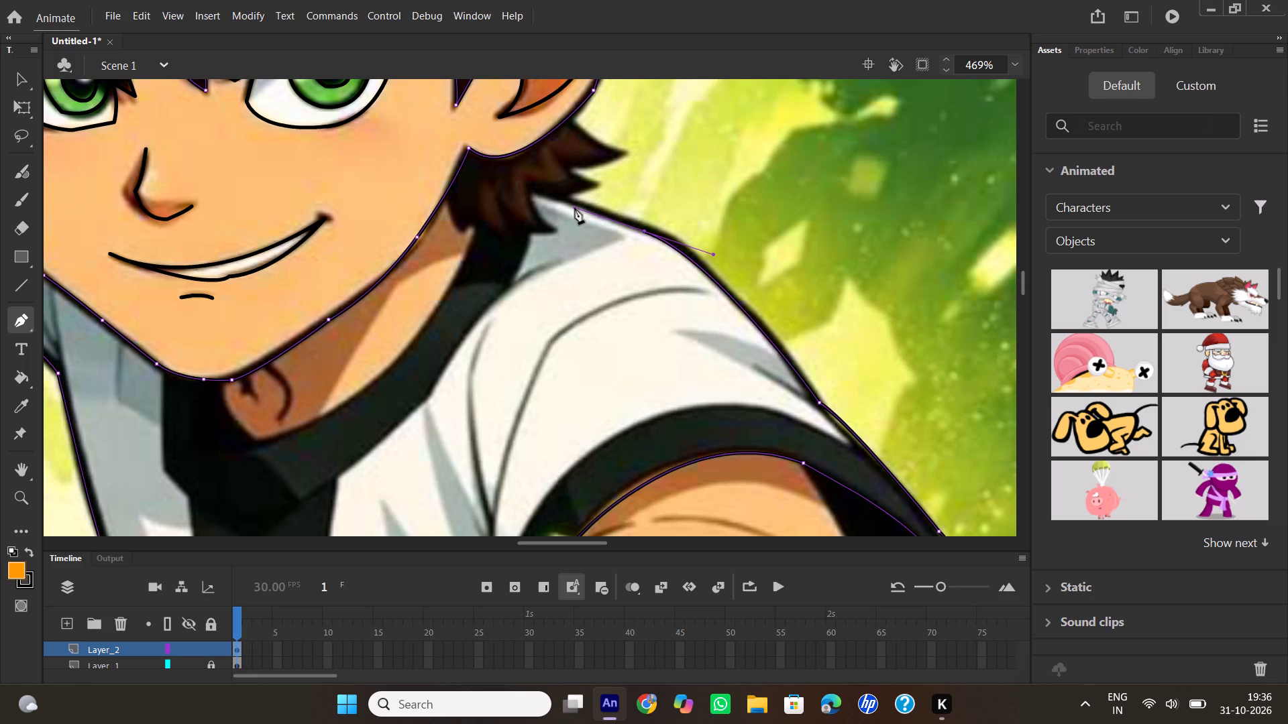
{"action": "left_click", "coordinate": [642, 230]}
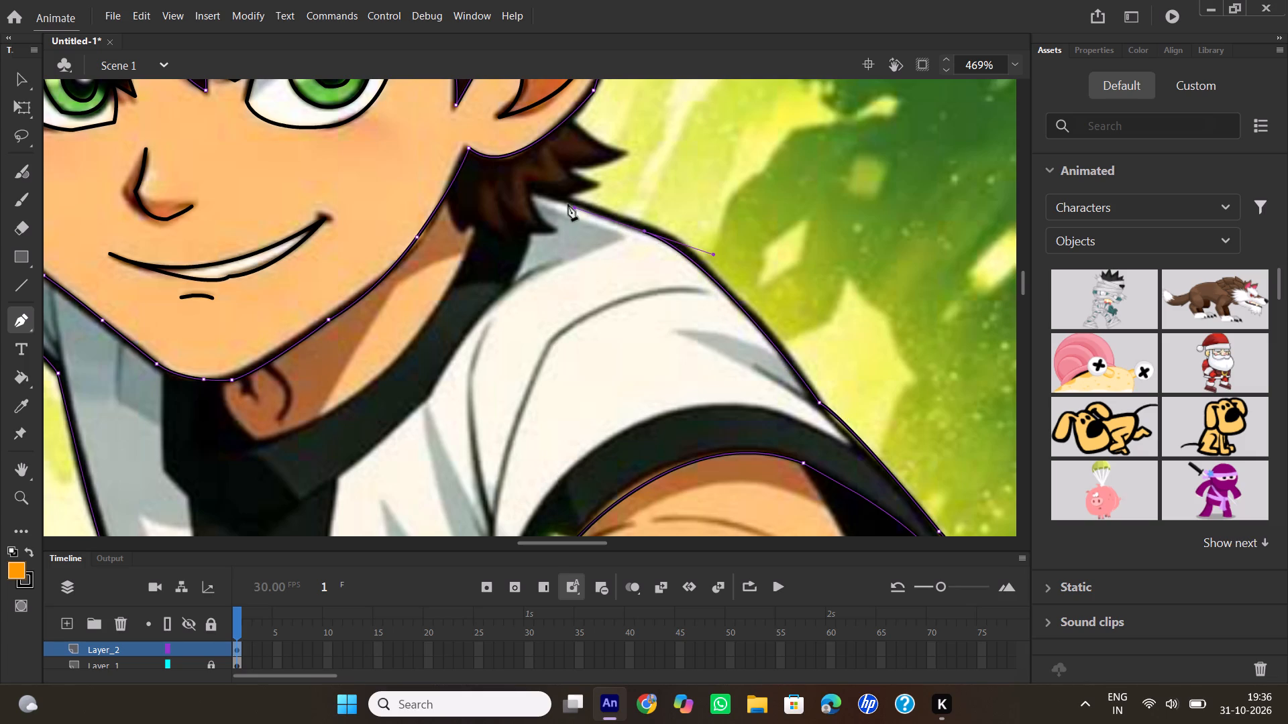
{"action": "left_click_drag", "start_coordinate": [568, 199], "coordinate": [548, 198]}
{"action": "left_click", "coordinate": [566, 198]}
{"action": "left_click", "coordinate": [530, 192]}
Trace the lower edge of the hair below the ear from the shoulder to the jawline and end the path there.
{"action": "left_click_drag", "start_coordinate": [555, 230], "coordinate": [569, 230]}
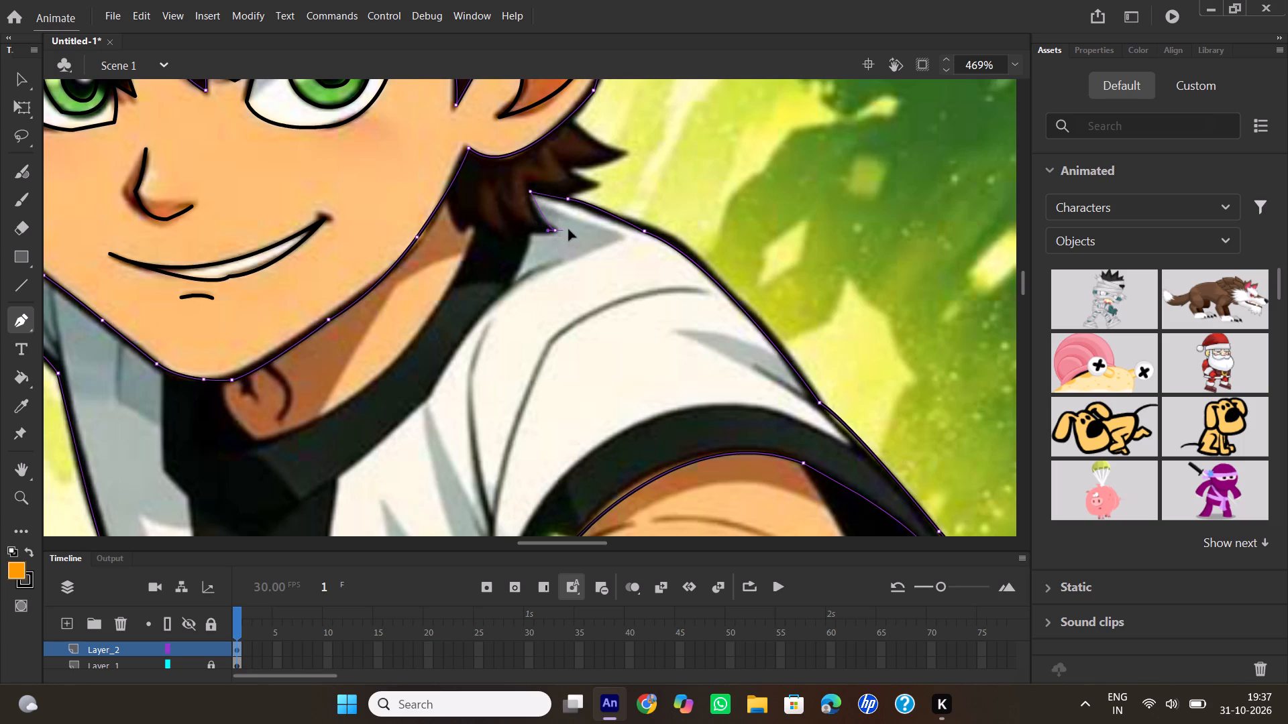
{"action": "left_click_drag", "start_coordinate": [569, 230], "coordinate": [574, 233]}
{"action": "left_click", "coordinate": [554, 230]}
{"action": "left_click_drag", "start_coordinate": [474, 226], "coordinate": [458, 215]}
{"action": "left_click", "coordinate": [476, 226]}
{"action": "left_click_drag", "start_coordinate": [445, 200], "coordinate": [439, 178]}
{"action": "left_click_drag", "start_coordinate": [439, 178], "coordinate": [420, 149]}
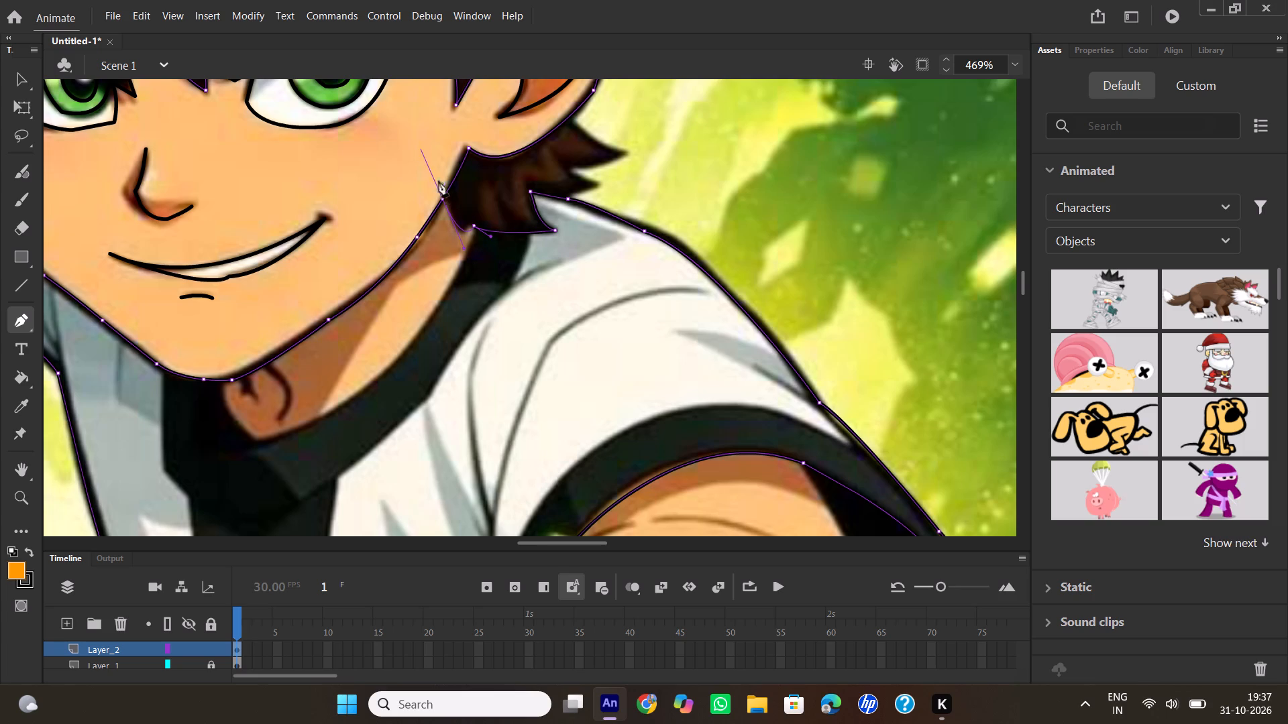
{"action": "double_click", "coordinate": [443, 200]}
Draw the dark collar's inner edge as a straight line from the jacket's outer outline up to the face outline below the ear.
{"action": "scroll", "coordinate": [798, 398], "scroll_direction": "down", "scroll_amount": 2}
{"action": "scroll", "coordinate": [778, 273], "scroll_direction": "up", "scroll_amount": 1}
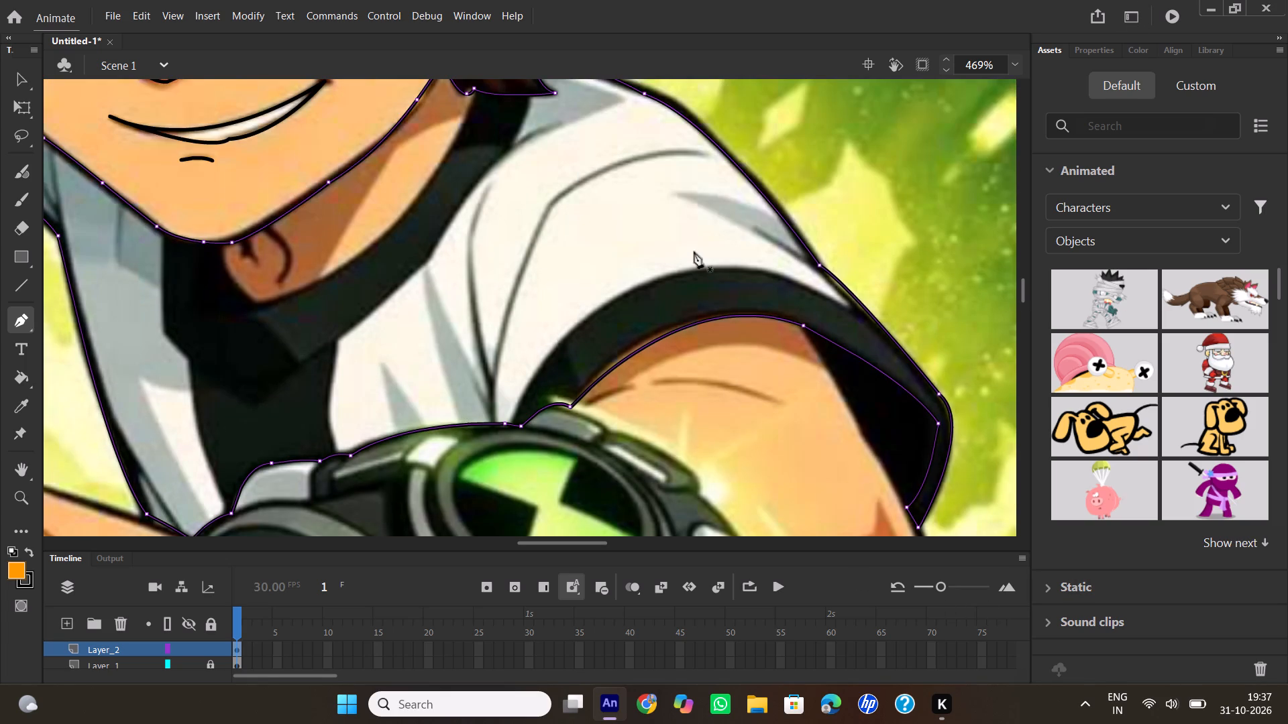
{"action": "scroll", "coordinate": [619, 196], "scroll_direction": "up", "scroll_amount": 1}
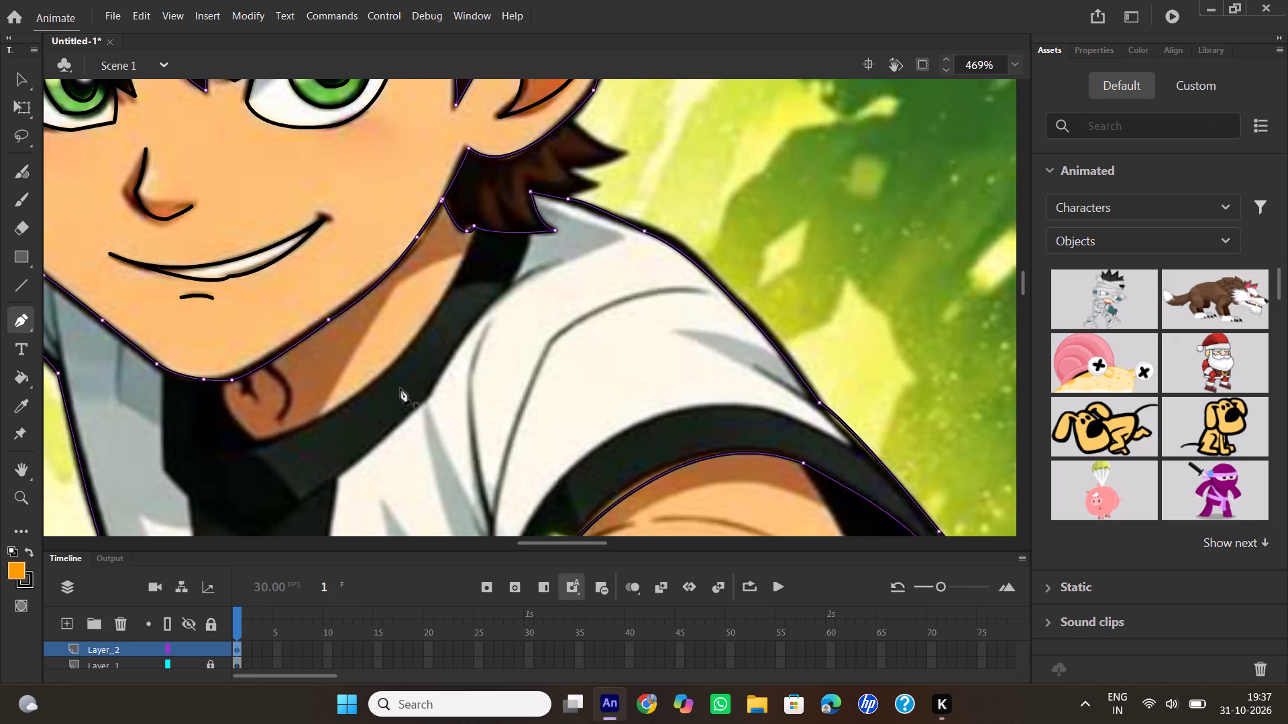
{"action": "left_click_drag", "start_coordinate": [539, 544], "coordinate": [526, 547]}
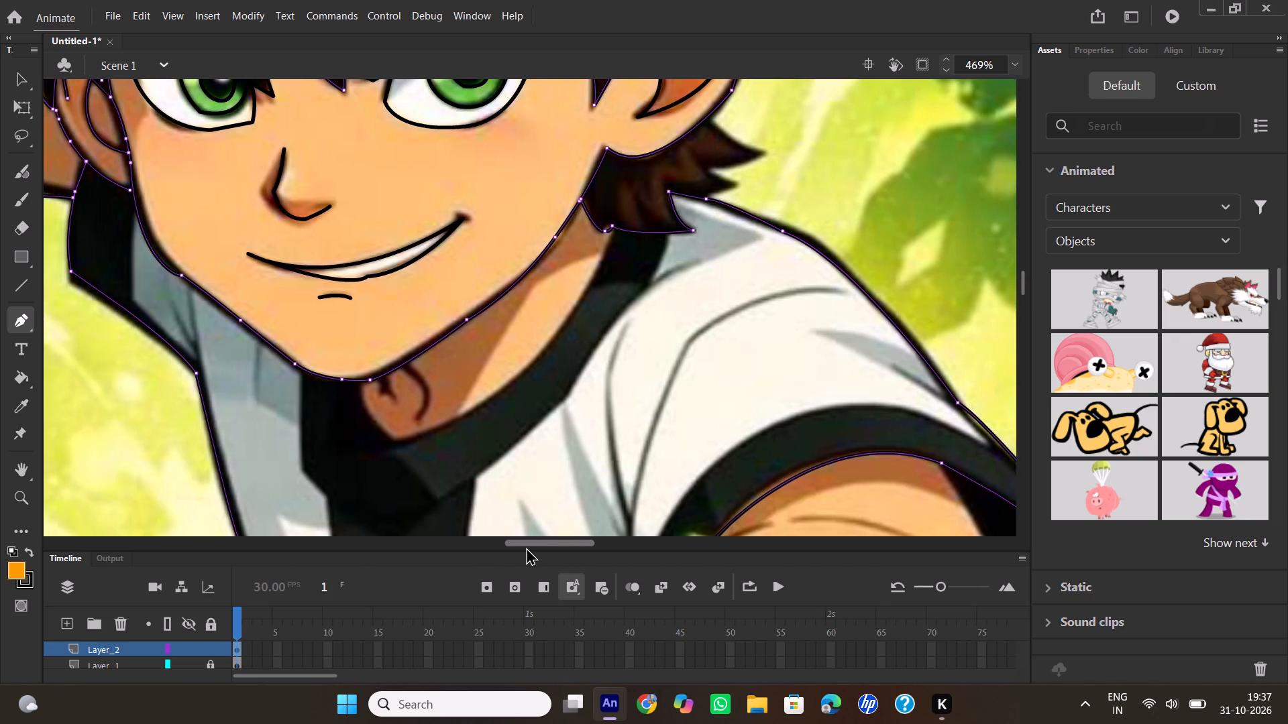
{"action": "left_click_drag", "start_coordinate": [526, 547], "coordinate": [492, 547]}
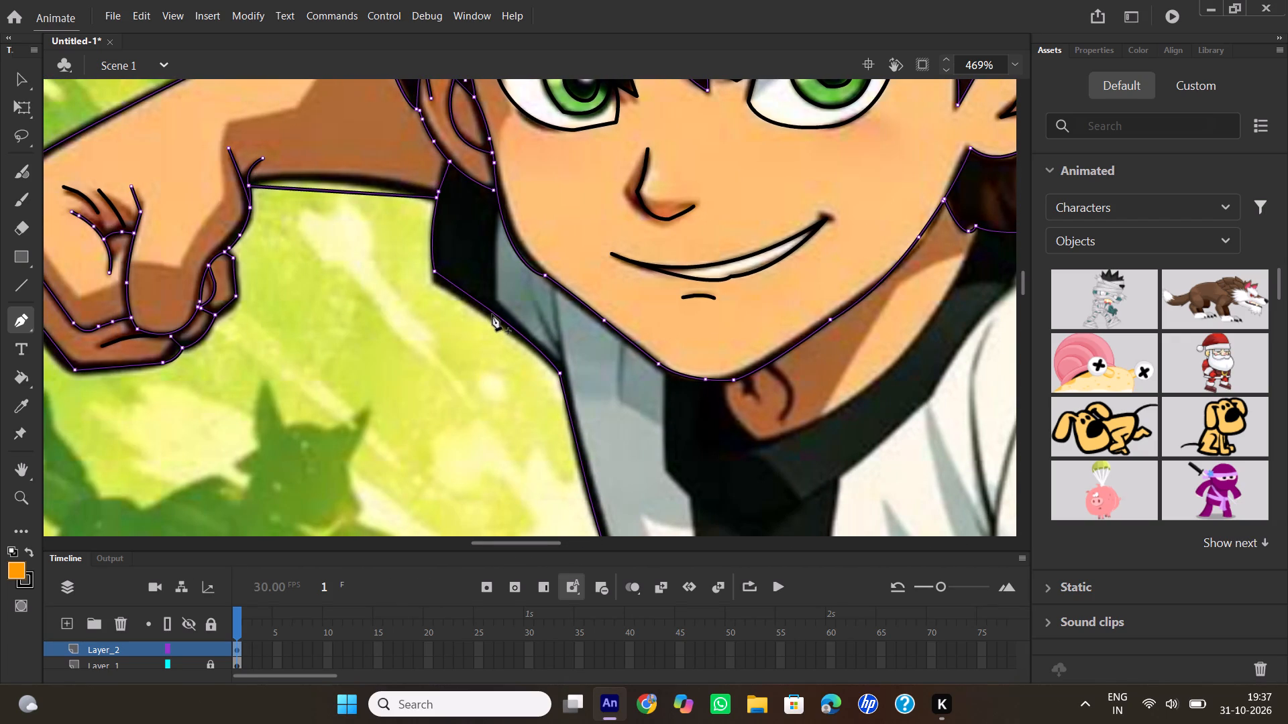
{"action": "left_click", "coordinate": [492, 314]}
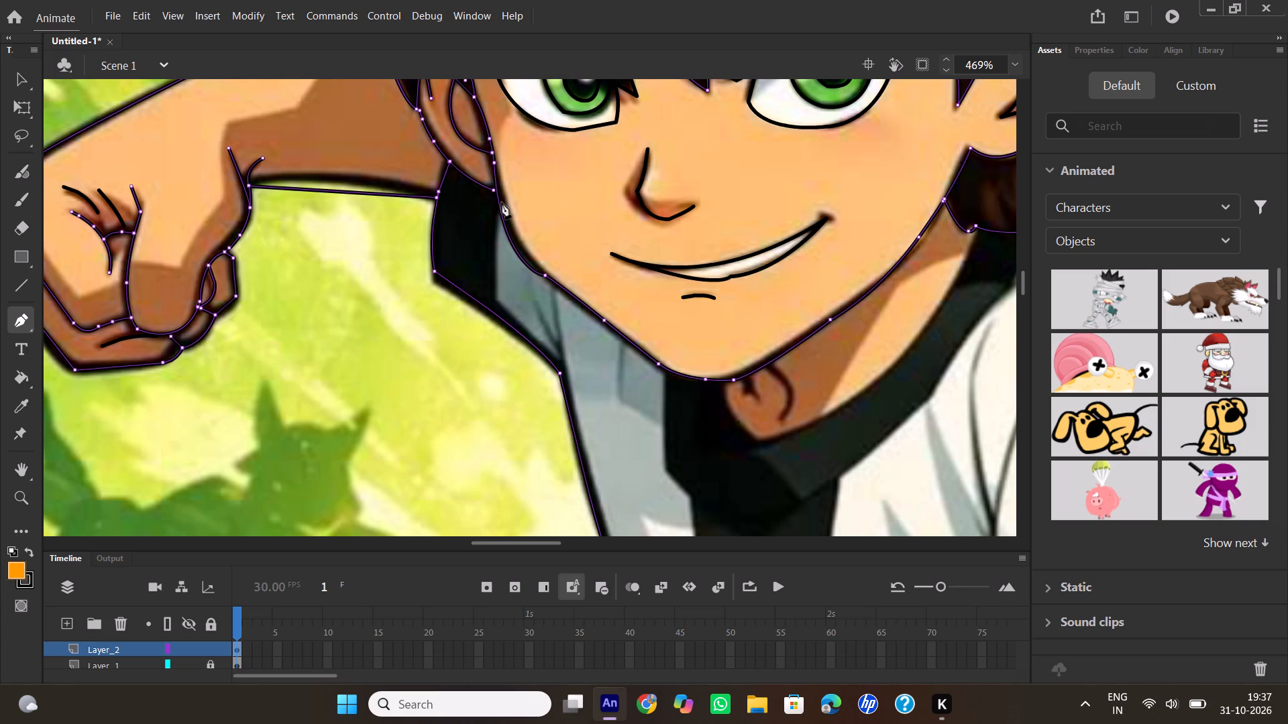
{"action": "double_click", "coordinate": [502, 202]}
{"action": "left_click_drag", "start_coordinate": [542, 542], "coordinate": [539, 534]}
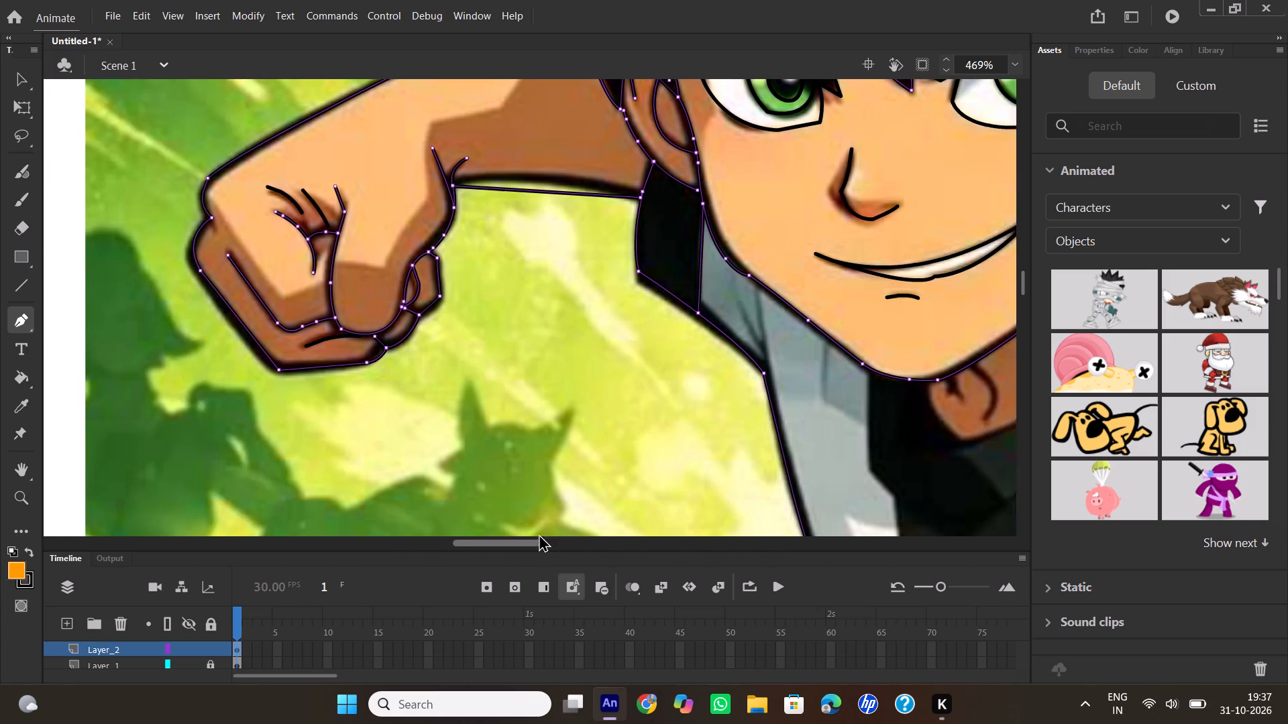
Trace the collar's inner neckline from the chin down around the base of the neck and up to the hair below the ear.
{"action": "left_click_drag", "start_coordinate": [539, 534], "coordinate": [578, 520]}
{"action": "scroll", "coordinate": [595, 345], "scroll_direction": "down", "scroll_amount": 1}
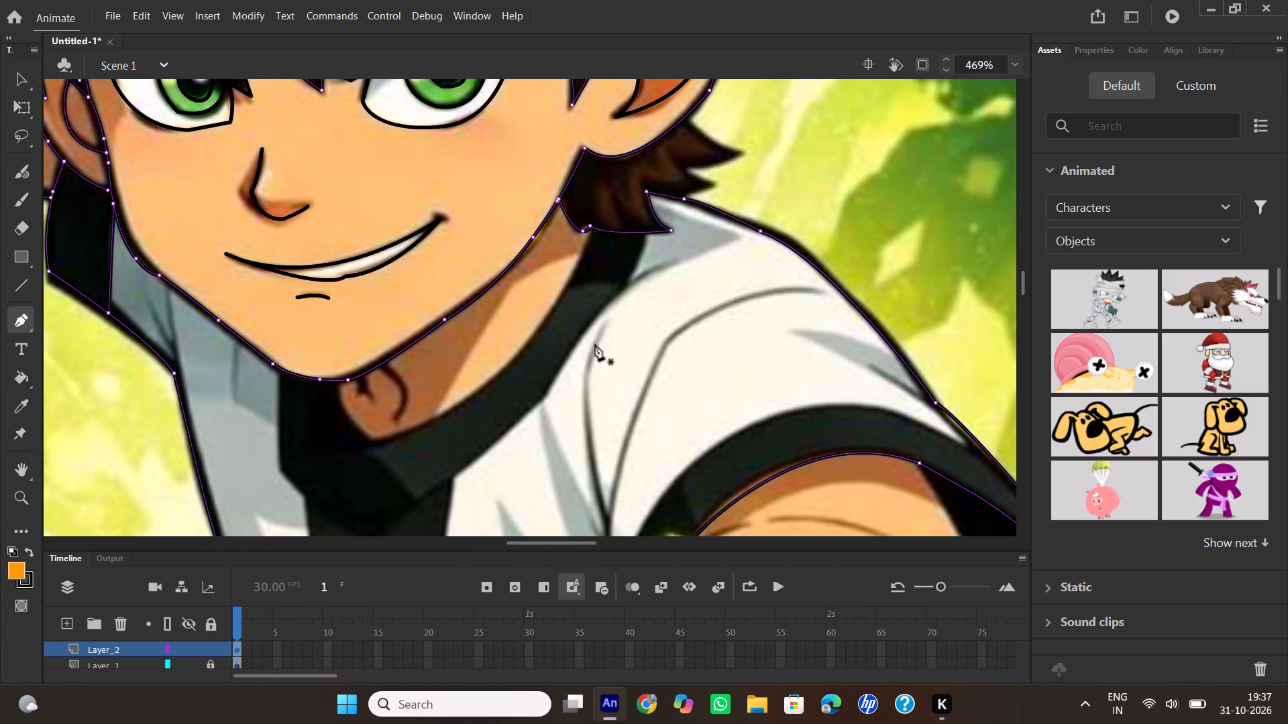
{"action": "scroll", "coordinate": [592, 345], "scroll_direction": "up", "scroll_amount": 1}
{"action": "scroll", "coordinate": [592, 345], "scroll_direction": "down", "scroll_amount": 1, "text": "ctrl"}
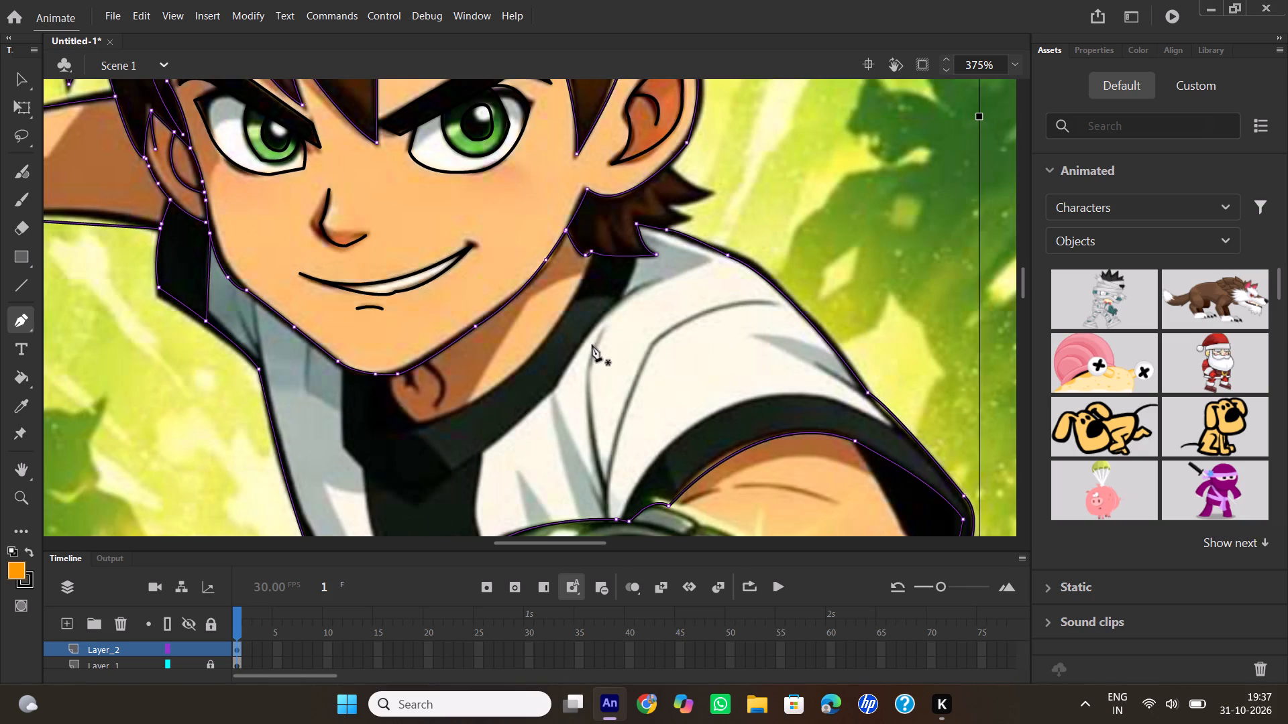
{"action": "scroll", "coordinate": [672, 330], "scroll_direction": "down", "scroll_amount": 1}
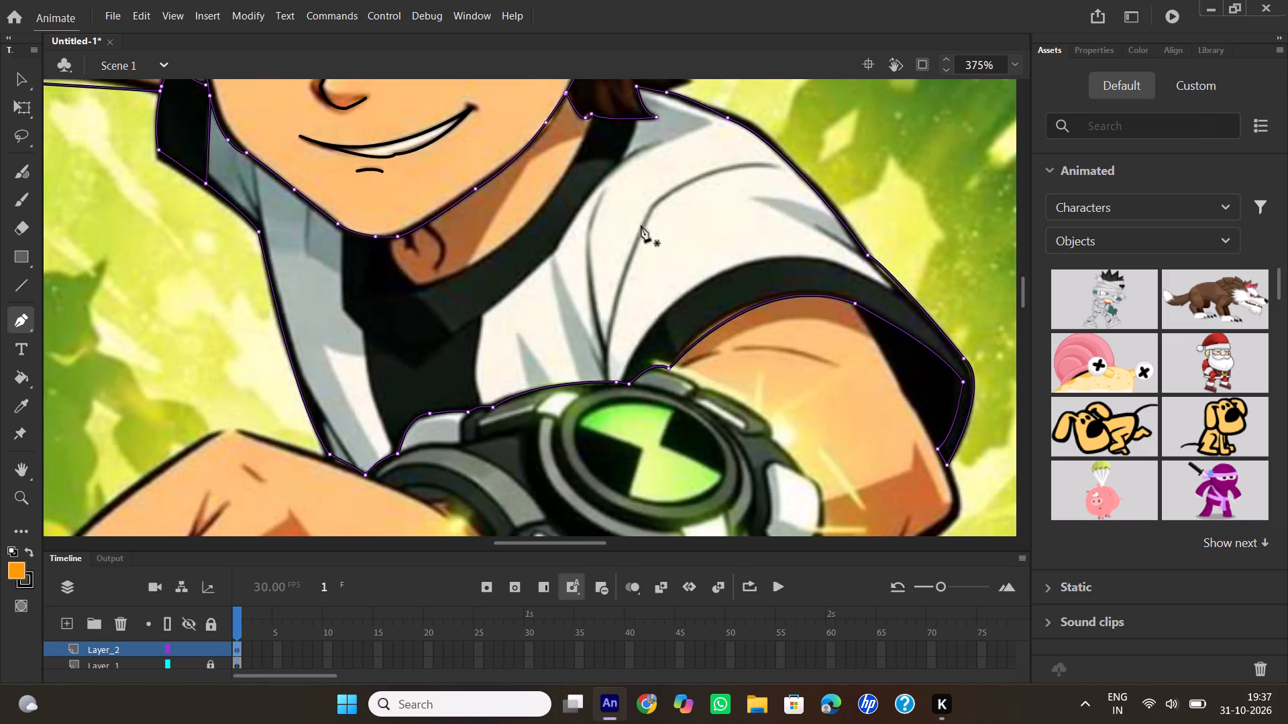
{"action": "left_click", "coordinate": [389, 234]}
{"action": "left_click_drag", "start_coordinate": [424, 285], "coordinate": [453, 298]}
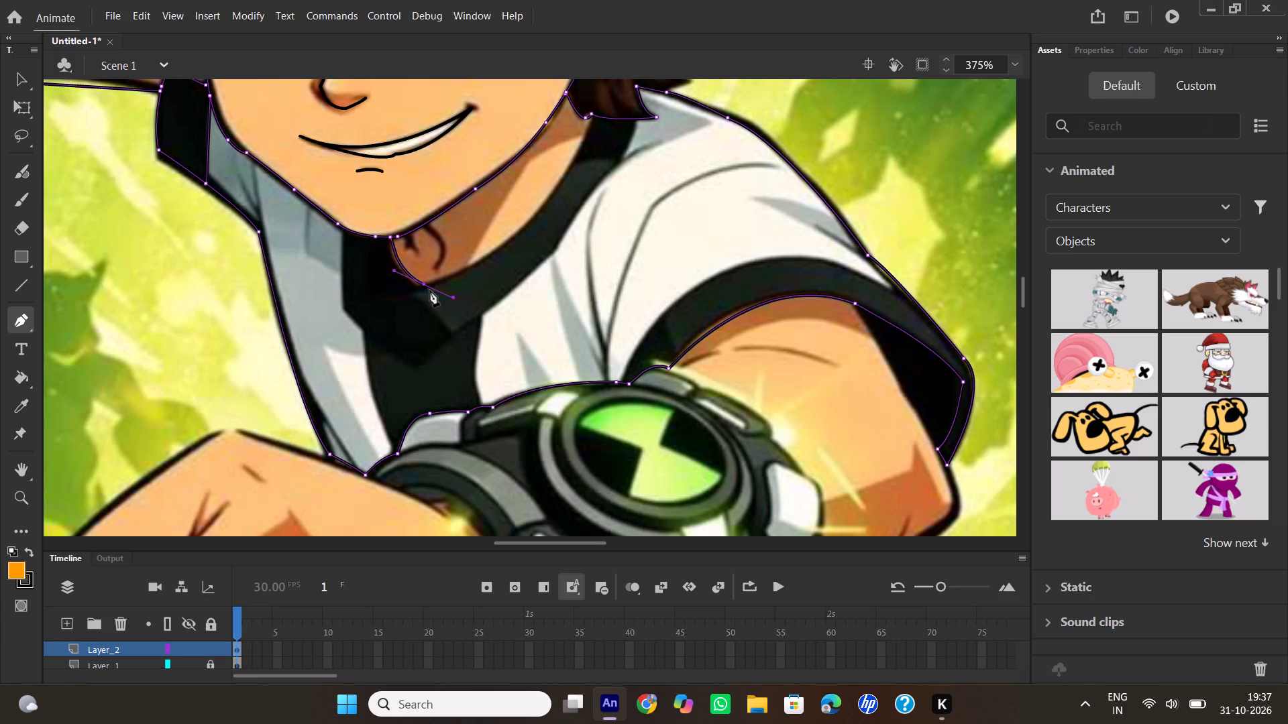
{"action": "left_click", "coordinate": [425, 286]}
{"action": "left_click_drag", "start_coordinate": [593, 115], "coordinate": [602, 98]}
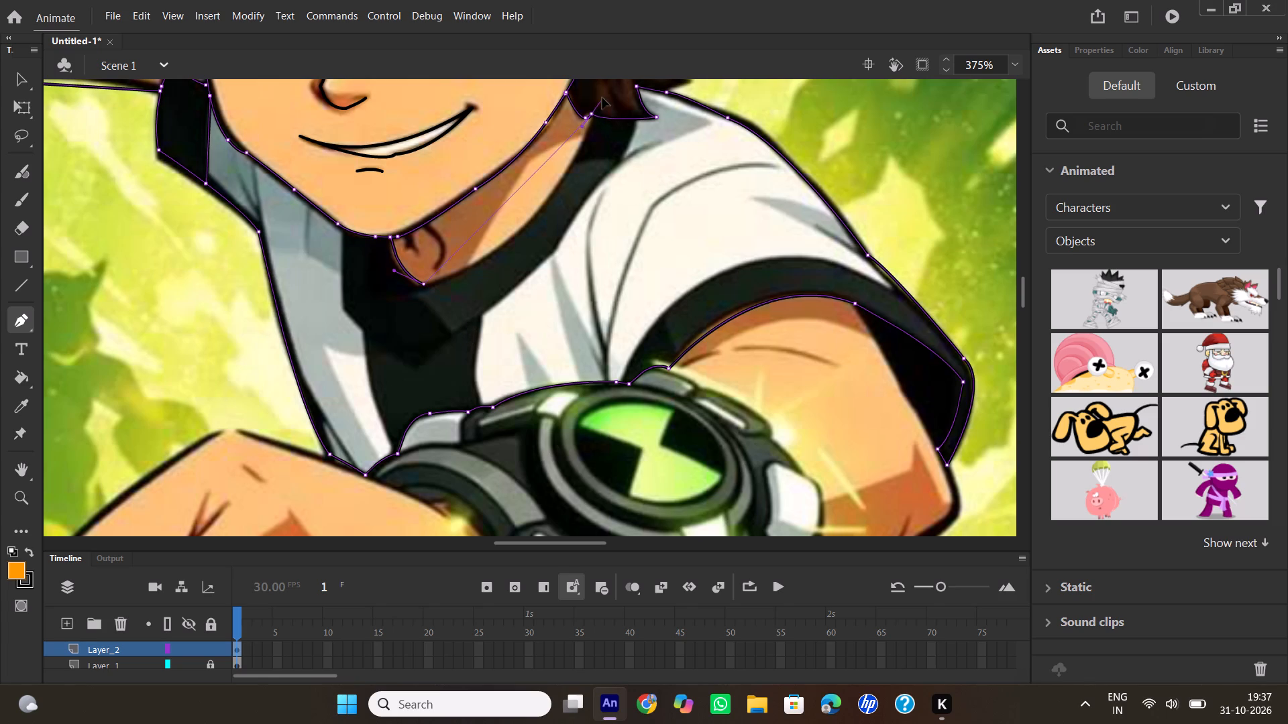
{"action": "left_click_drag", "start_coordinate": [602, 98], "coordinate": [617, 16]}
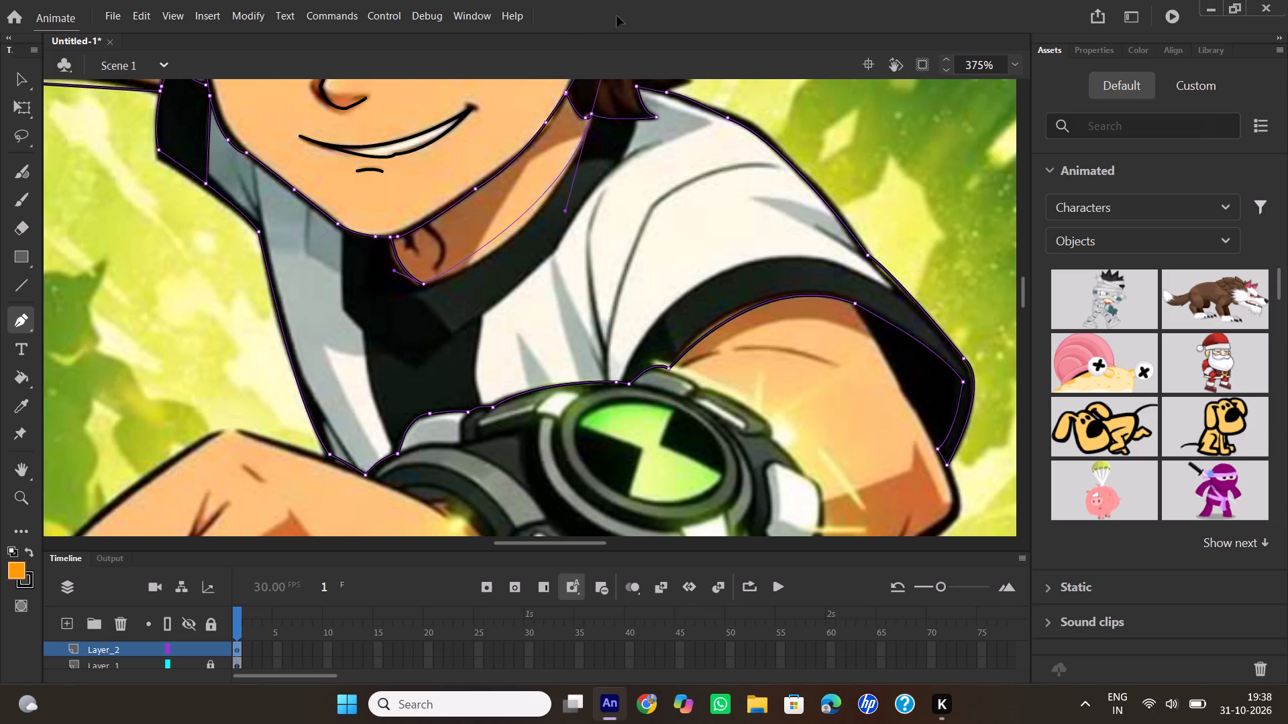
{"action": "left_click_drag", "start_coordinate": [617, 16], "coordinate": [619, 0]}
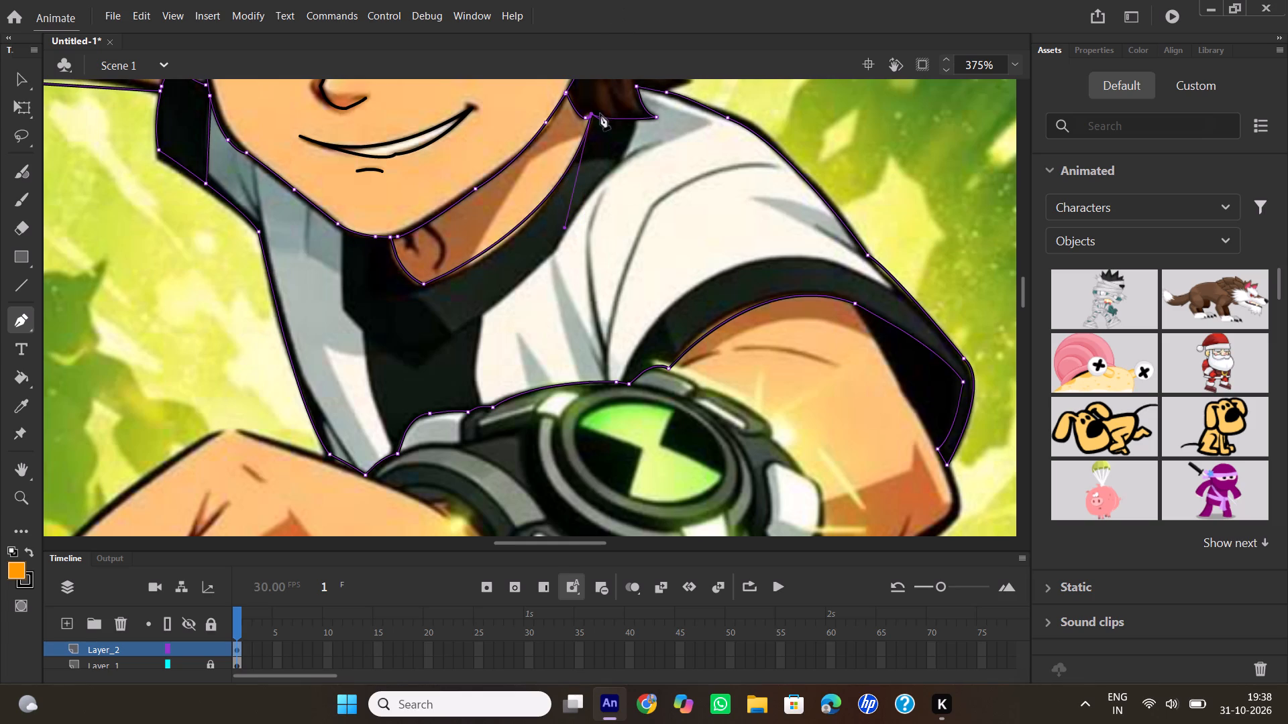
{"action": "double_click", "coordinate": [592, 116]}
Trace the short curved crease line on the neck below the chin, starting at its lower end.
{"action": "left_click", "coordinate": [438, 261]}
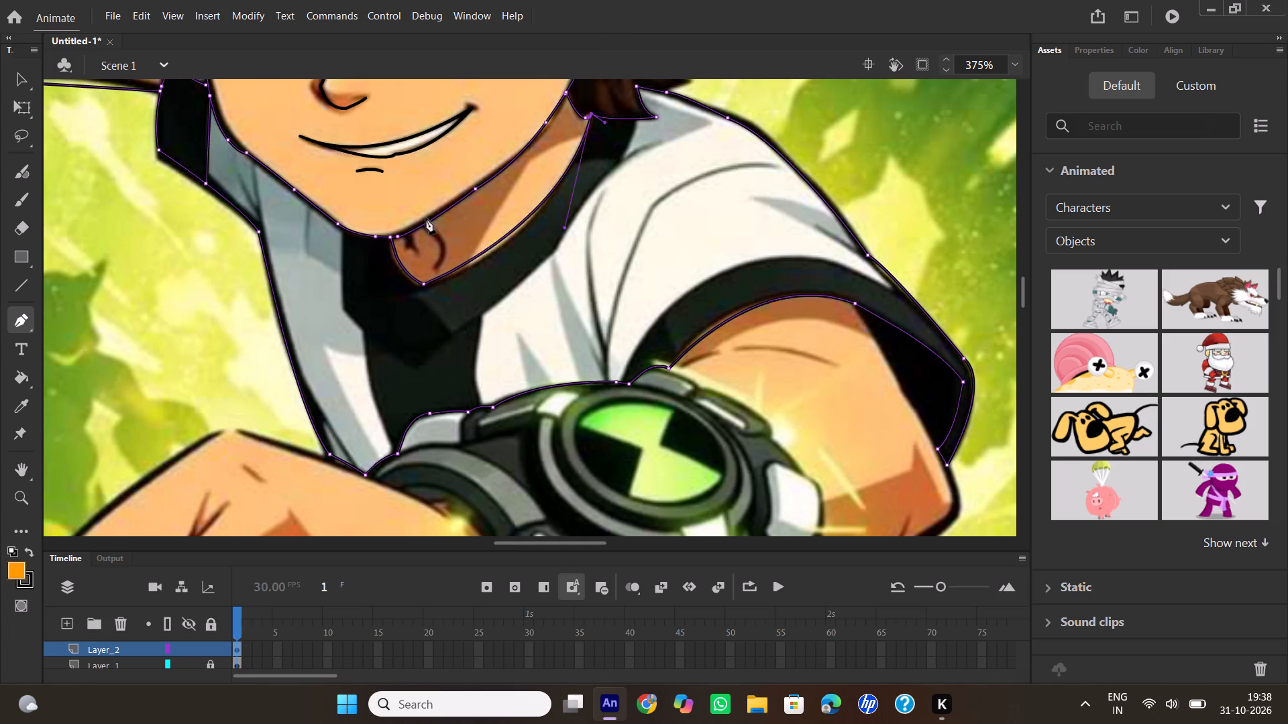
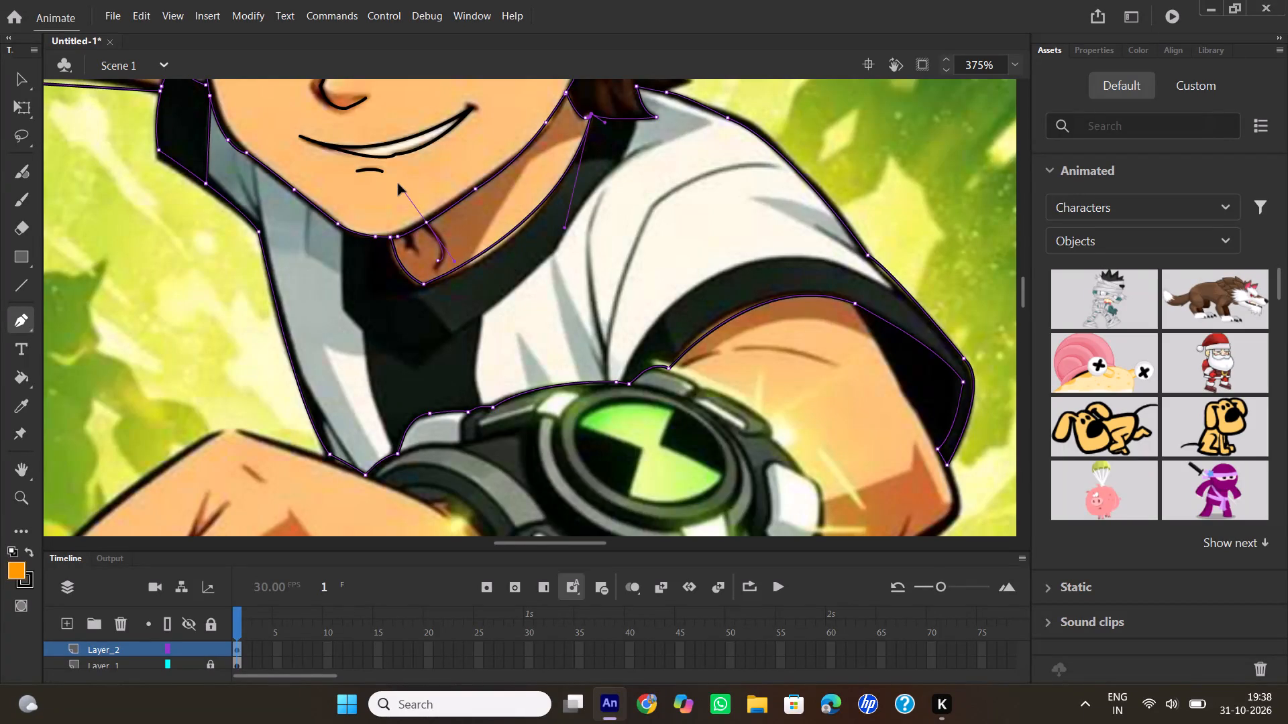
End the curved neck crease path at the jawline below the chin.
{"action": "double_click", "coordinate": [427, 223]}
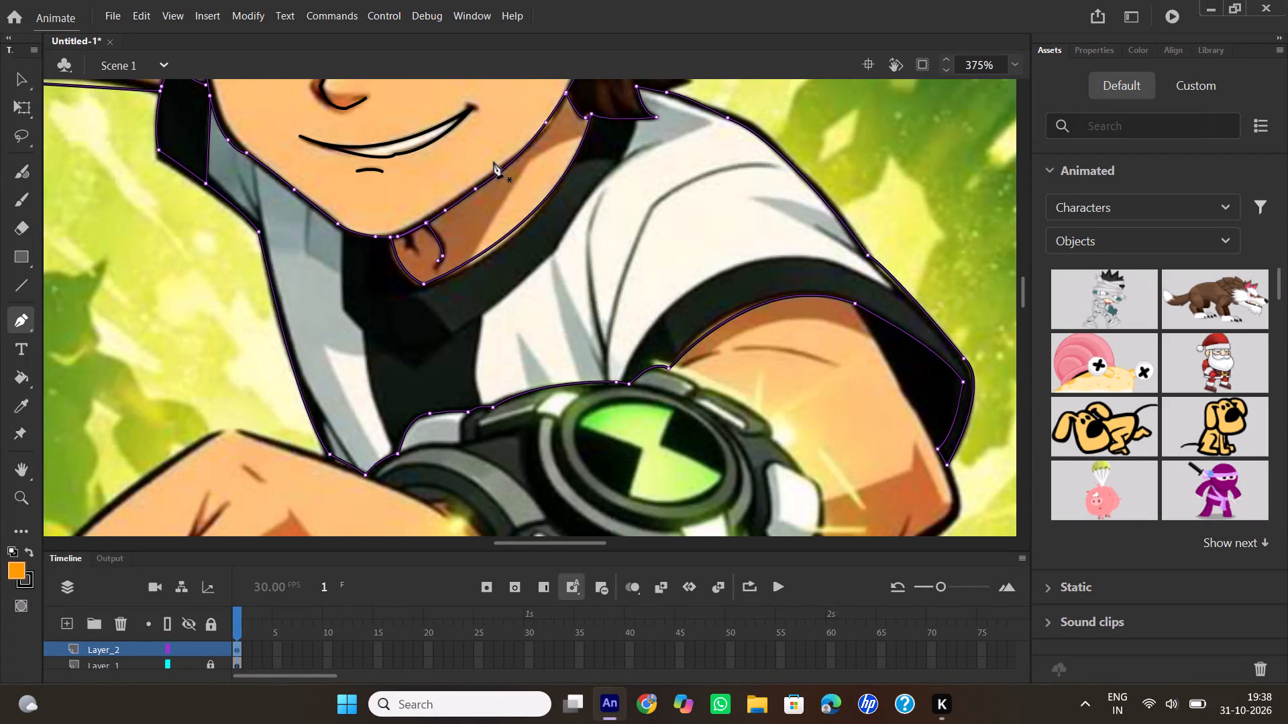
Trace the second, shorter curved crease on the neck from its lower end up to the jawline near the chin.
{"action": "left_click", "coordinate": [420, 253]}
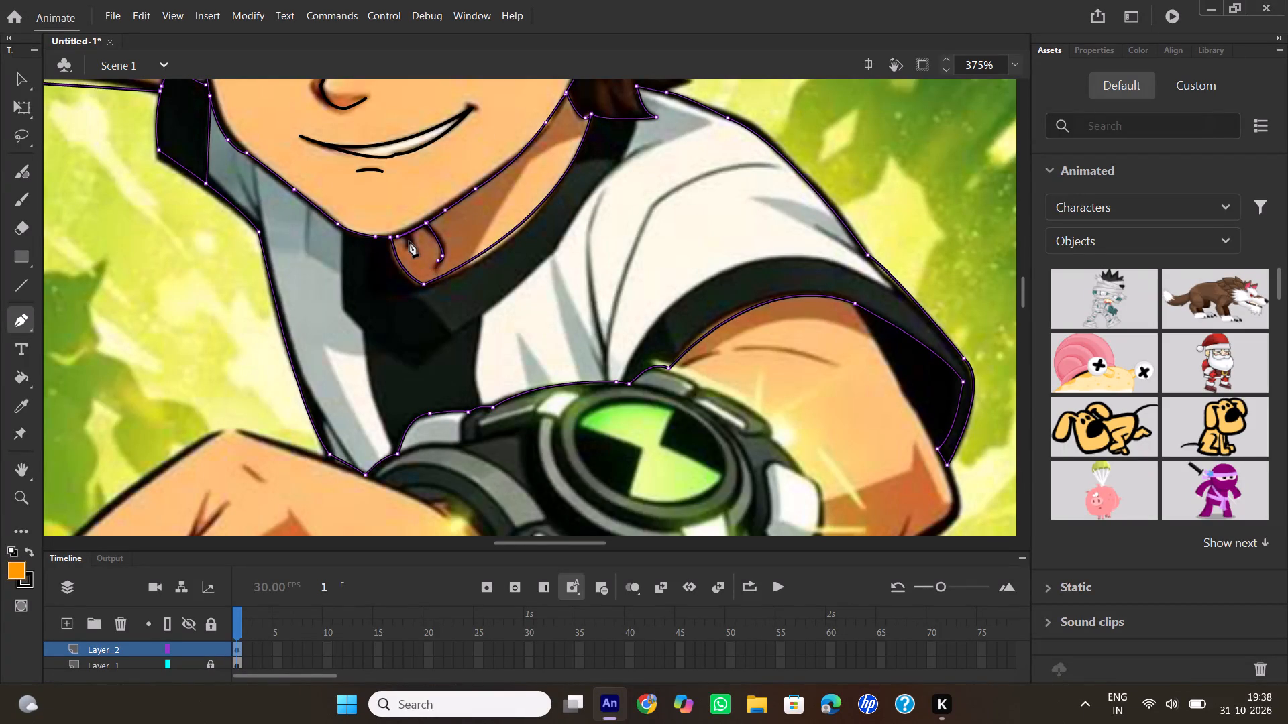
{"action": "left_click_drag", "start_coordinate": [408, 235], "coordinate": [411, 217]}
{"action": "left_click", "coordinate": [407, 234]}
{"action": "left_click", "coordinate": [407, 234]}
Trace the dark collar's outer edge from the face outline beside the chin, down to a V point on the chest and up to the hair's lower edge.
{"action": "left_click", "coordinate": [342, 227]}
{"action": "left_click", "coordinate": [342, 308]}
{"action": "left_click", "coordinate": [416, 368]}
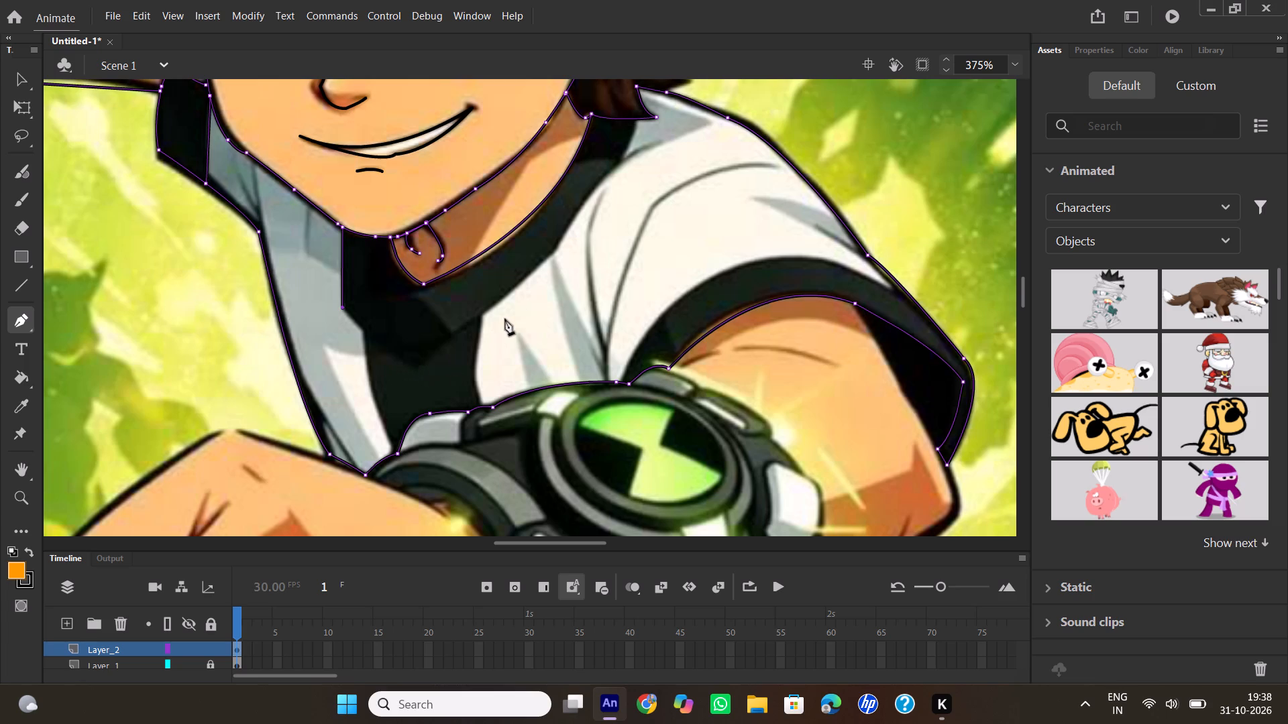
{"action": "left_click_drag", "start_coordinate": [554, 248], "coordinate": [557, 238]}
{"action": "left_click_drag", "start_coordinate": [557, 238], "coordinate": [567, 220]}
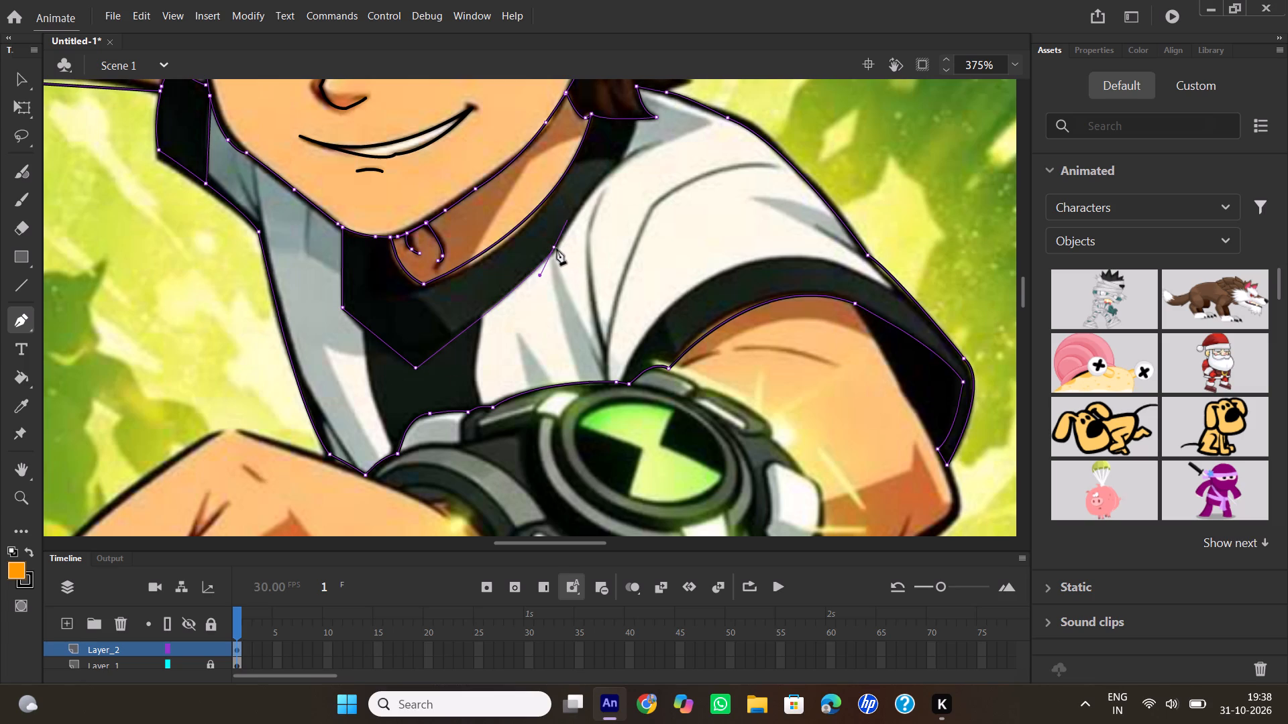
{"action": "left_click", "coordinate": [554, 248]}
{"action": "left_click_drag", "start_coordinate": [619, 159], "coordinate": [640, 145]}
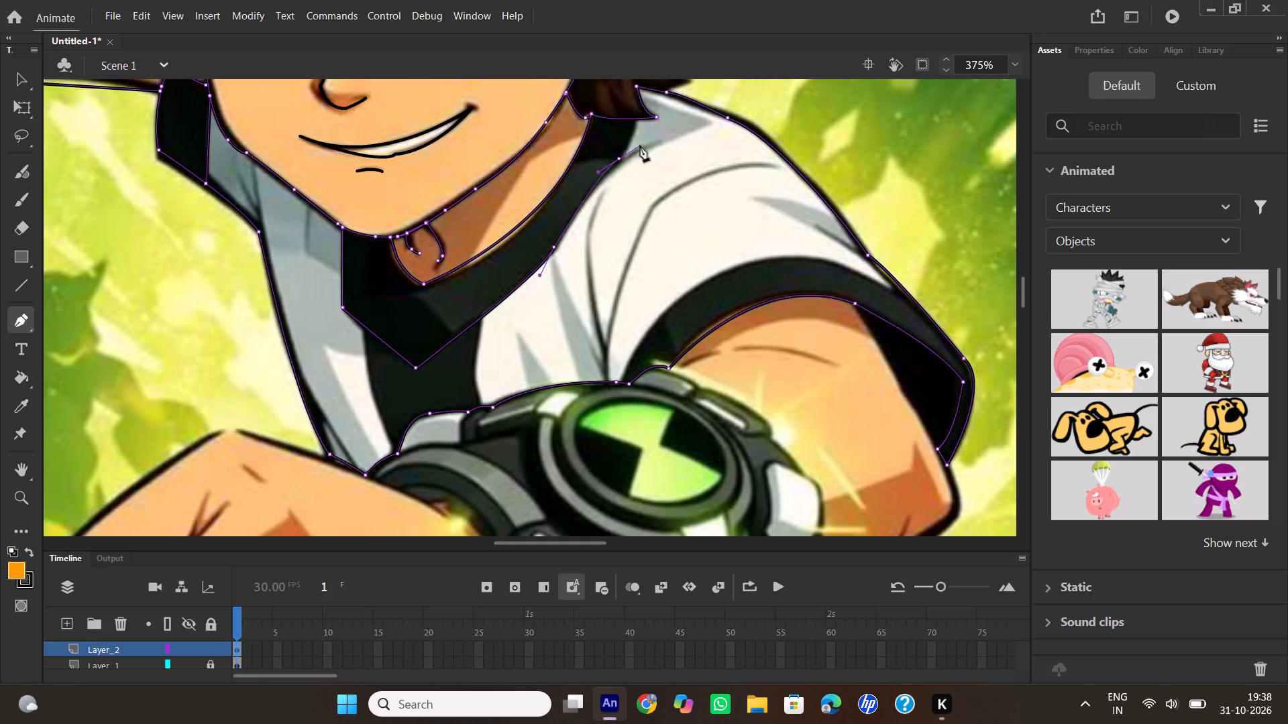
{"action": "left_click", "coordinate": [621, 161]}
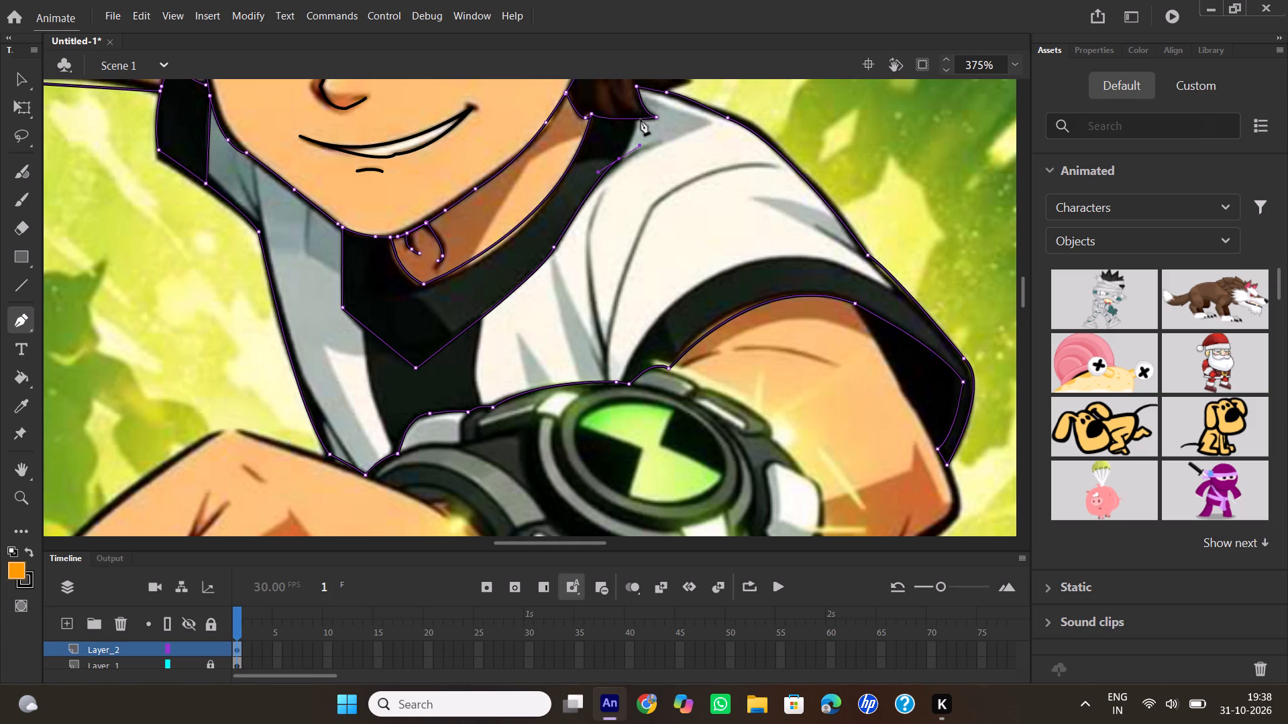
{"action": "left_click", "coordinate": [641, 119]}
{"action": "double_click", "coordinate": [641, 119]}
Trace both side edges of the dark chest stripe from the collar's V edges down to the watch outline.
{"action": "left_click", "coordinate": [366, 327]}
{"action": "left_click_drag", "start_coordinate": [400, 449], "coordinate": [427, 475]}
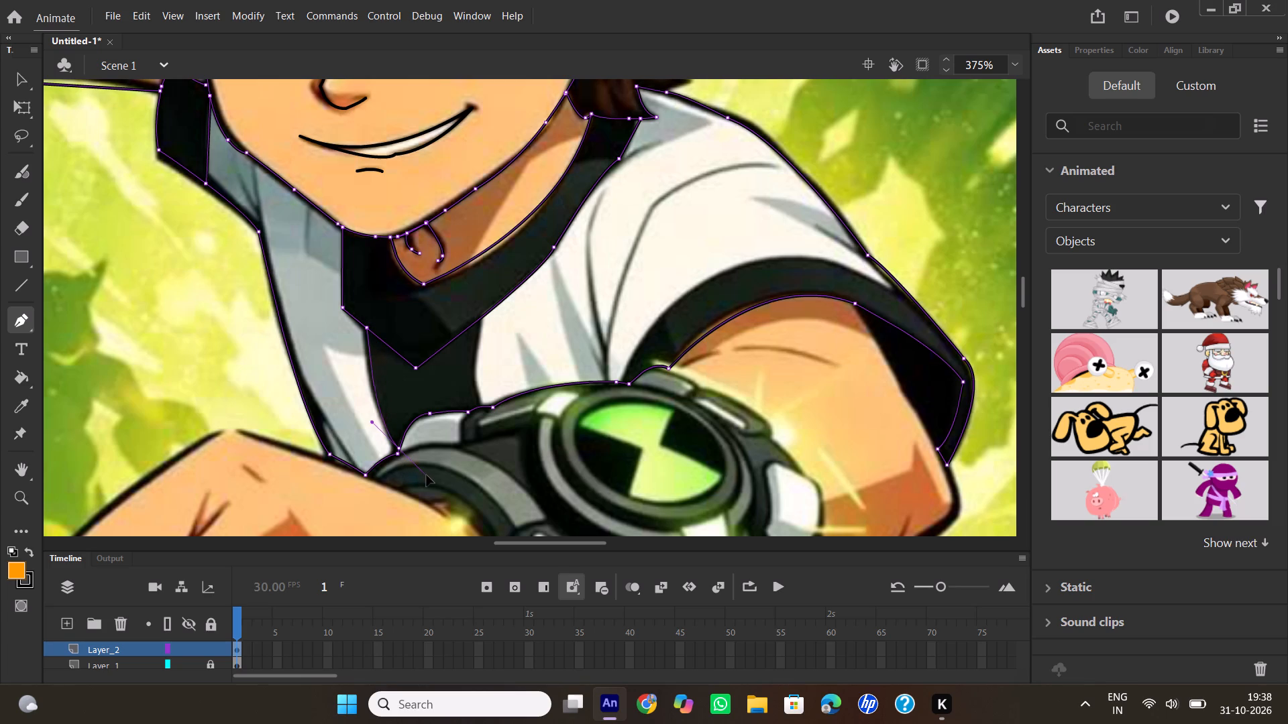
{"action": "left_click_drag", "start_coordinate": [427, 475], "coordinate": [427, 475]}
{"action": "double_click", "coordinate": [400, 447]}
{"action": "left_click", "coordinate": [487, 314]}
{"action": "left_click_drag", "start_coordinate": [484, 405], "coordinate": [505, 438]}
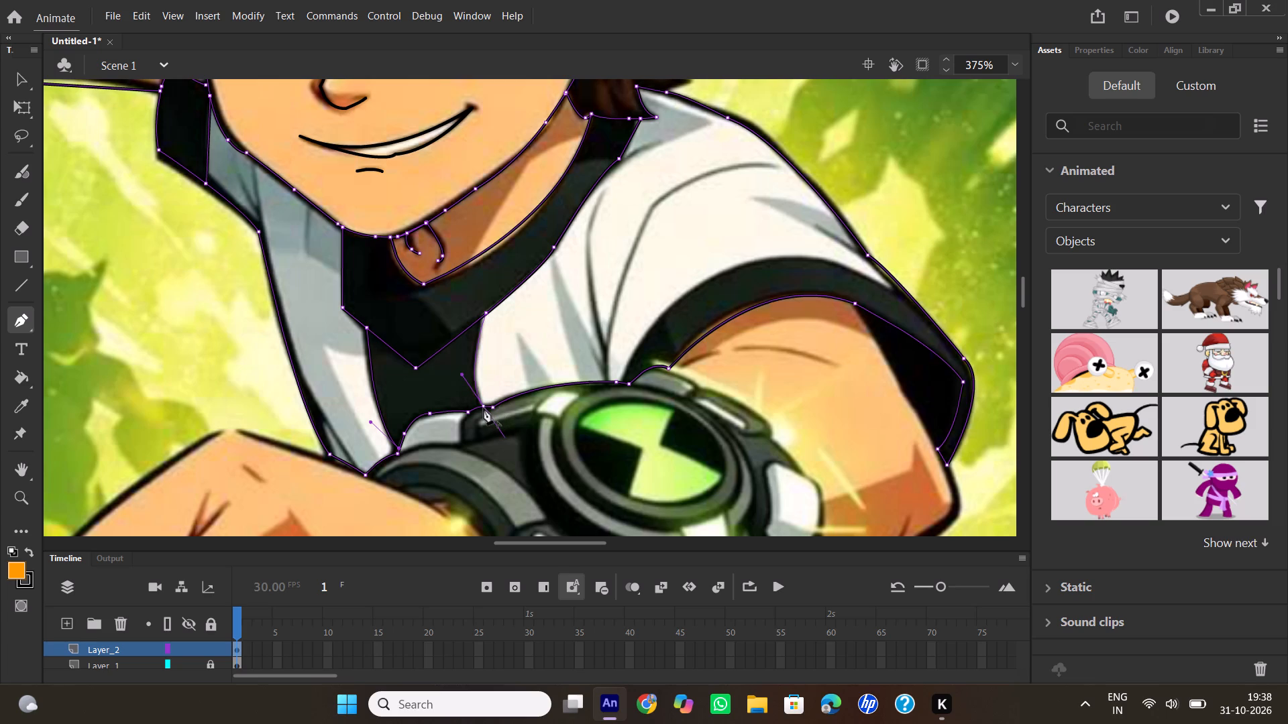
{"action": "double_click", "coordinate": [484, 408]}
Trace the long curved fold line on the white shirt from the shoulder down to the top of the watch.
{"action": "scroll", "coordinate": [513, 324], "scroll_direction": "down", "scroll_amount": 1}
{"action": "scroll", "coordinate": [512, 321], "scroll_direction": "up", "scroll_amount": 1}
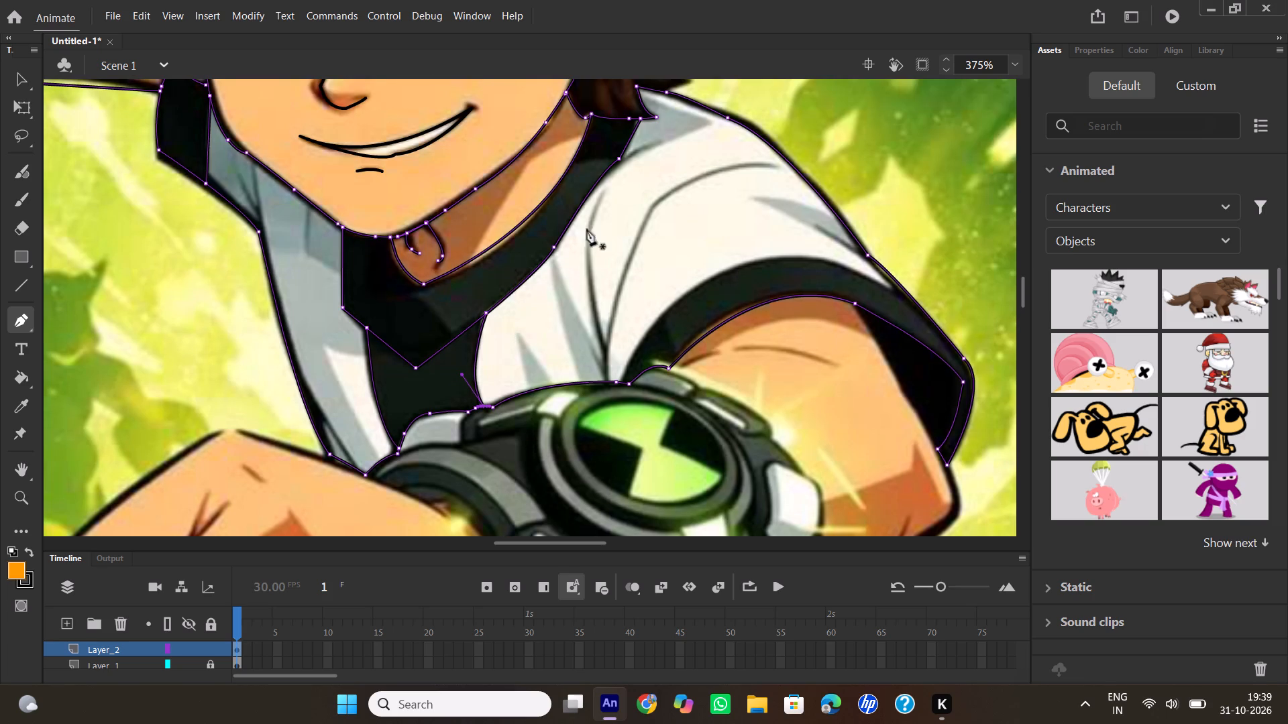
{"action": "left_click", "coordinate": [780, 168]}
{"action": "left_click_drag", "start_coordinate": [653, 207], "coordinate": [620, 253]}
{"action": "left_click", "coordinate": [655, 210]}
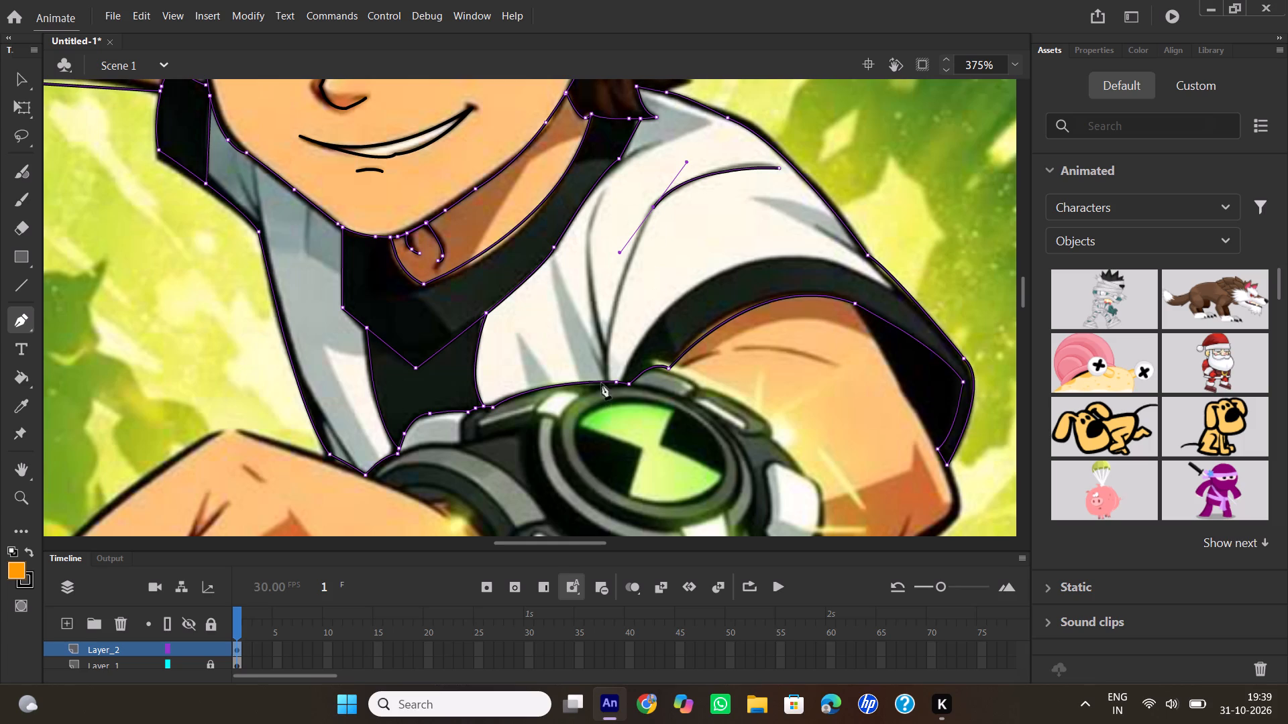
{"action": "left_click_drag", "start_coordinate": [608, 382], "coordinate": [625, 427]}
{"action": "double_click", "coordinate": [608, 383]}
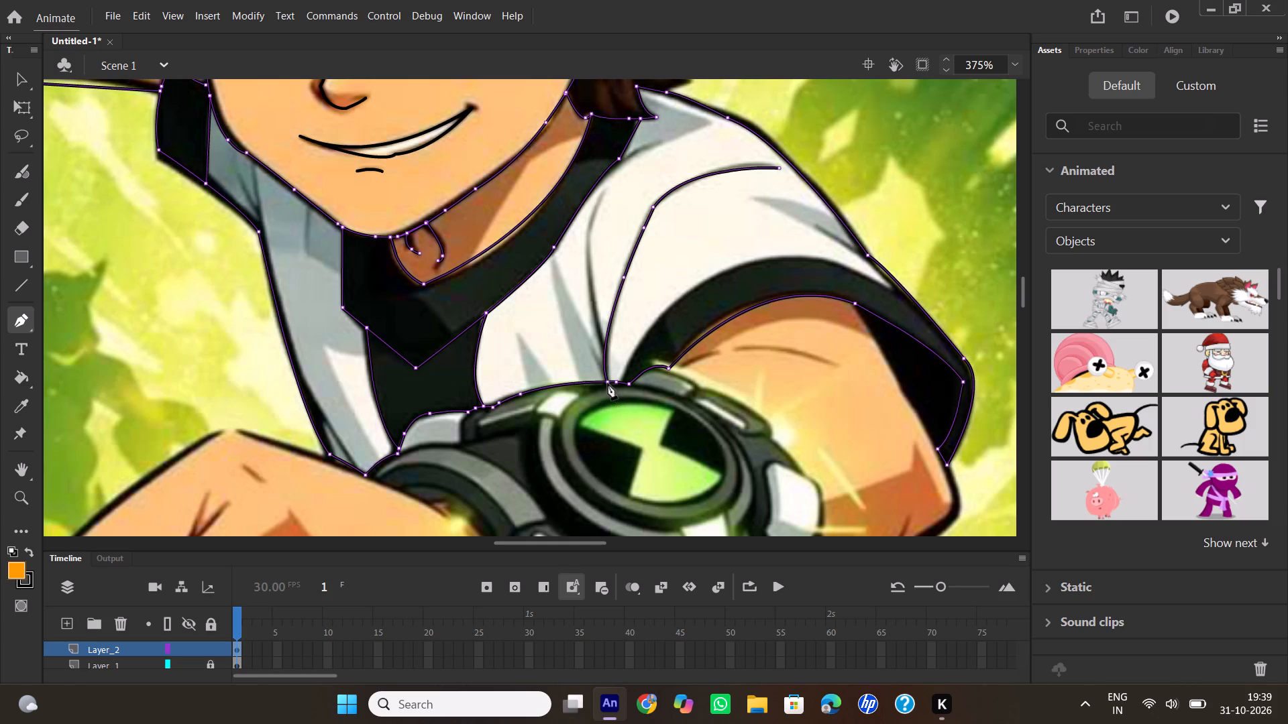
Trace the second shirt fold from near the collar's outer edge down to meet the long shoulder fold above the watch.
{"action": "left_click", "coordinate": [610, 193]}
{"action": "left_click_drag", "start_coordinate": [605, 348], "coordinate": [622, 381]}
{"action": "left_click_drag", "start_coordinate": [622, 381], "coordinate": [645, 473]}
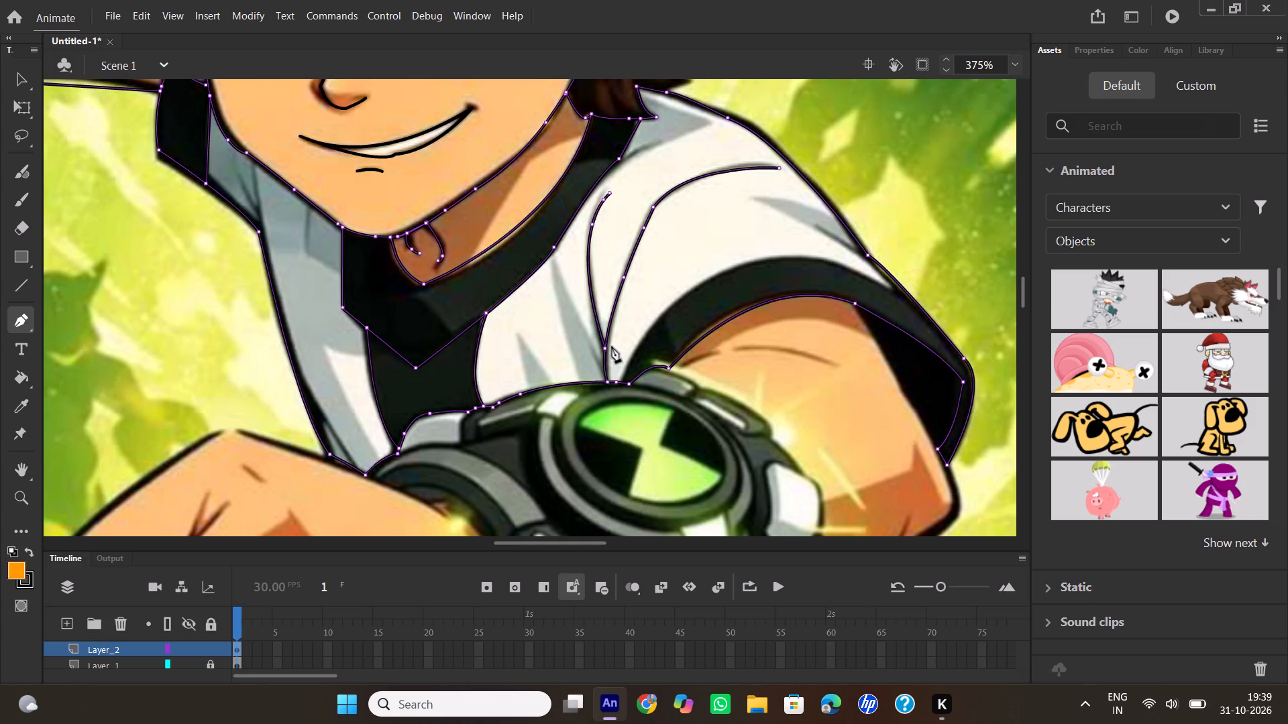
{"action": "double_click", "coordinate": [607, 349]}
Trace the upper edge of the dark sleeve band from the sleeve's outer outline, curving over the arm to the top of the watch.
{"action": "left_click", "coordinate": [906, 290]}
{"action": "left_click_drag", "start_coordinate": [723, 271], "coordinate": [632, 308]}
{"action": "left_click", "coordinate": [723, 272]}
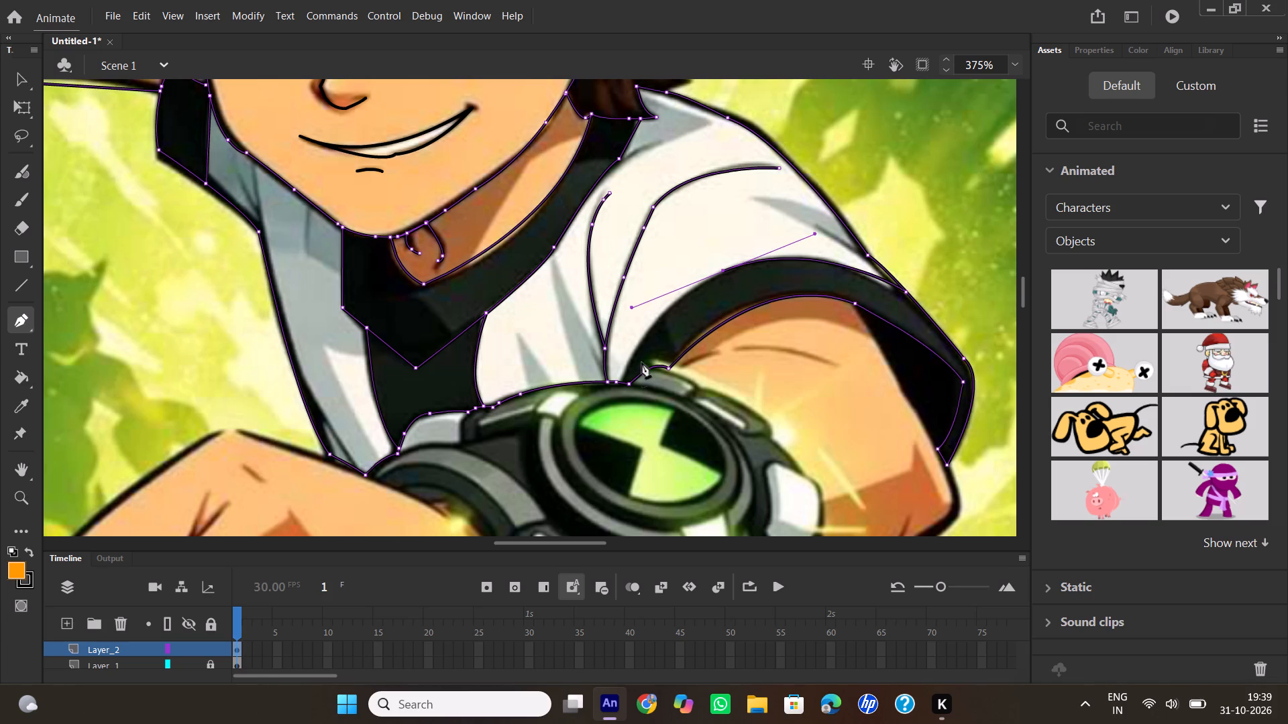
{"action": "left_click_drag", "start_coordinate": [621, 383], "coordinate": [612, 441]}
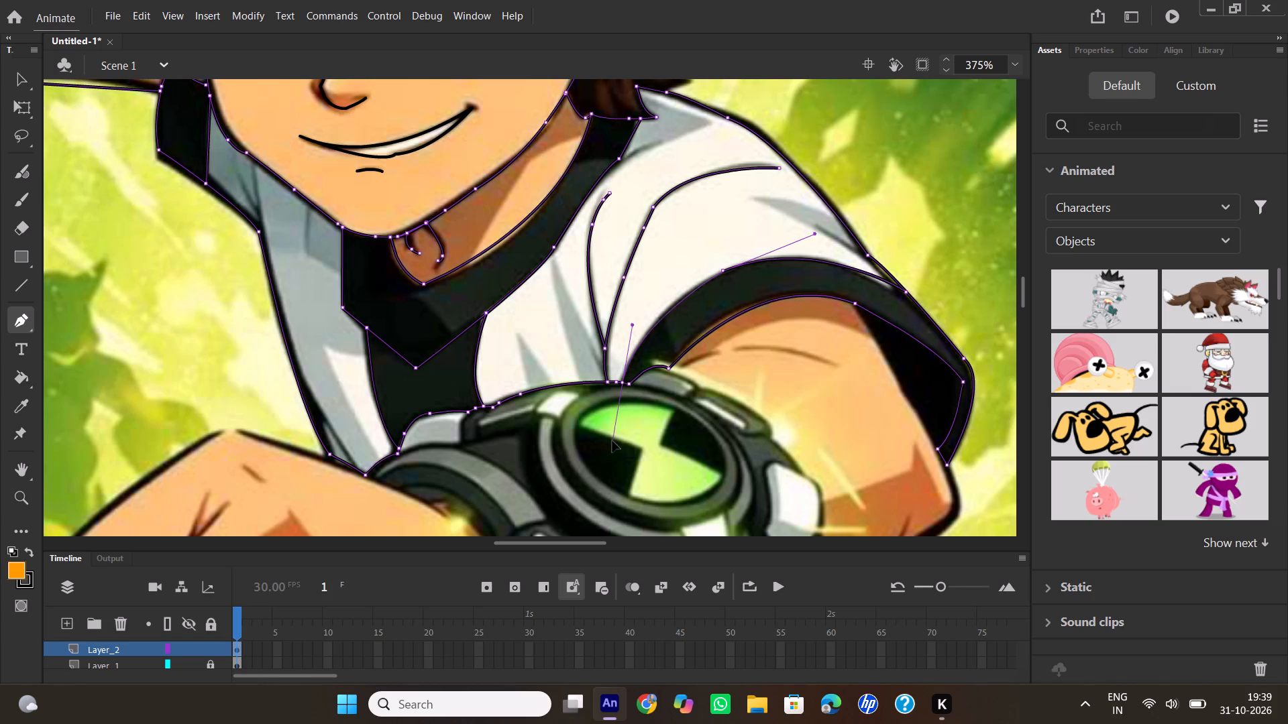
{"action": "left_click_drag", "start_coordinate": [612, 441], "coordinate": [612, 444]}
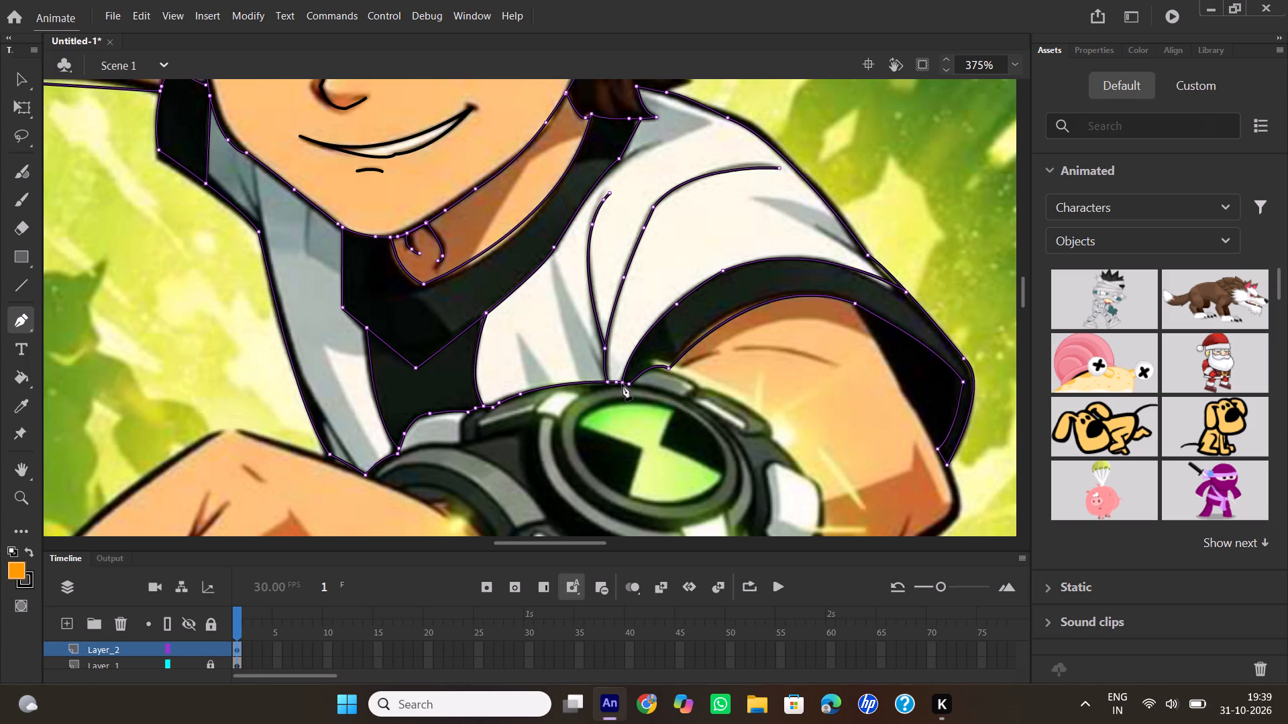
{"action": "double_click", "coordinate": [623, 383]}
Trace the bare arm's outer edge from the inner edge of the dark sleeve band, around the elbow, to the watch.
{"action": "scroll", "coordinate": [523, 354], "scroll_direction": "down", "scroll_amount": 1}
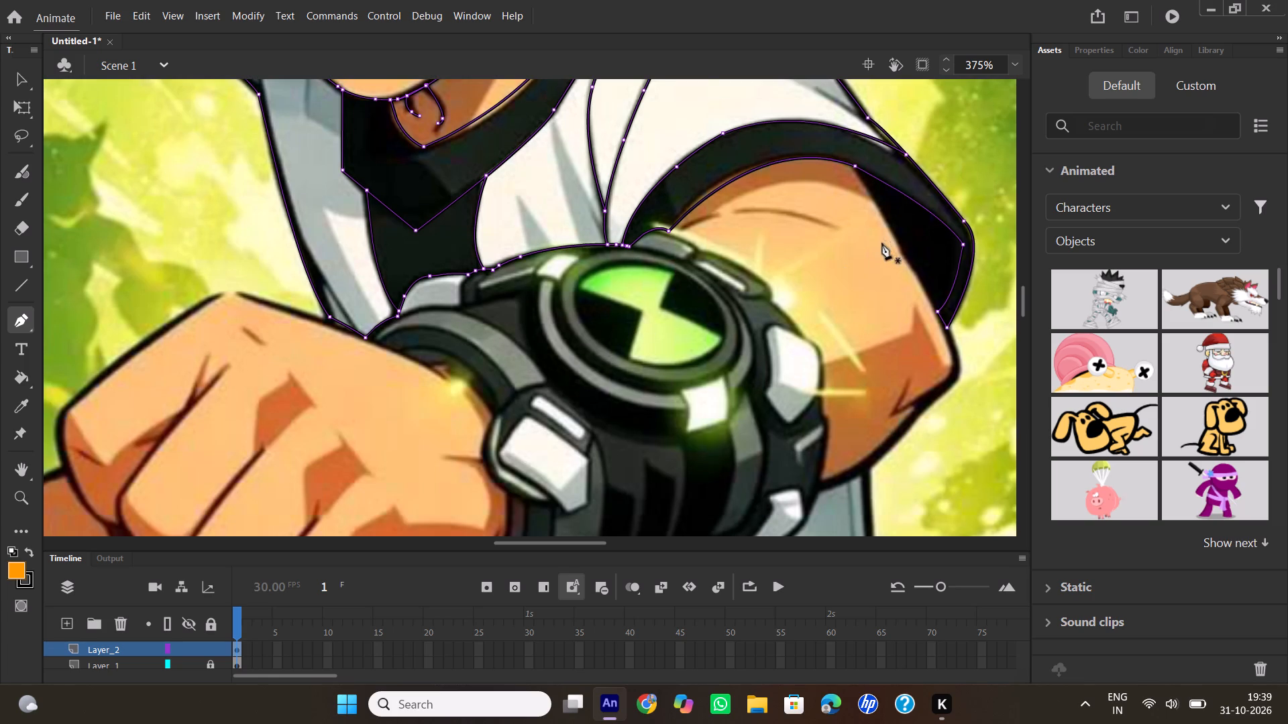
{"action": "left_click", "coordinate": [858, 170]}
{"action": "left_click_drag", "start_coordinate": [956, 362], "coordinate": [963, 397]}
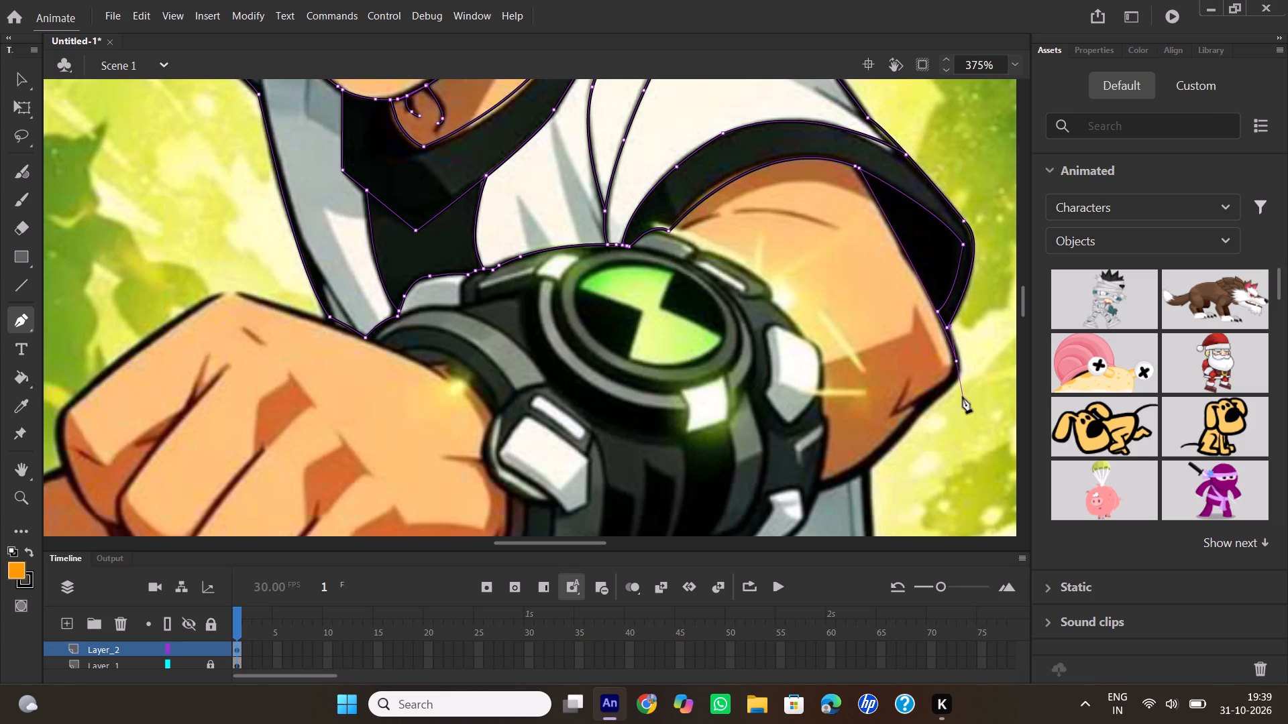
{"action": "left_click", "coordinate": [955, 364]}
{"action": "left_click_drag", "start_coordinate": [923, 399], "coordinate": [883, 414]}
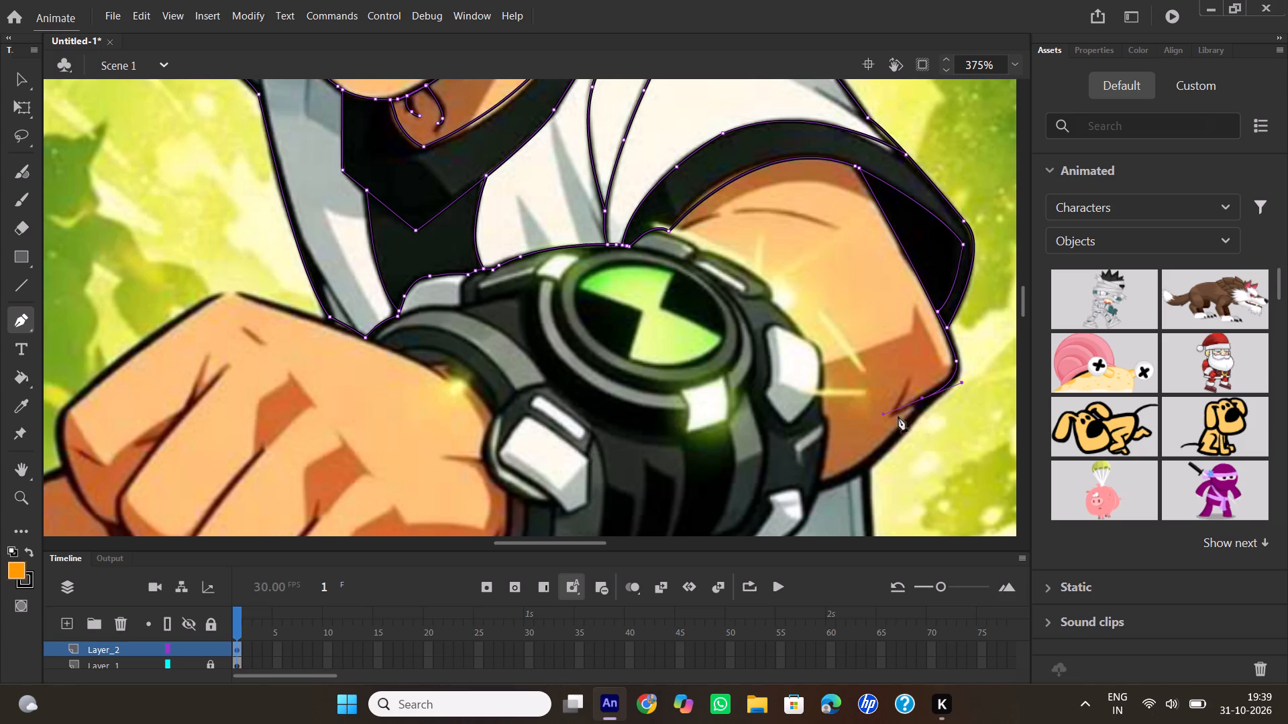
{"action": "left_click", "coordinate": [922, 402]}
{"action": "left_click_drag", "start_coordinate": [818, 491], "coordinate": [801, 494]}
{"action": "left_click_drag", "start_coordinate": [801, 494], "coordinate": [748, 514]}
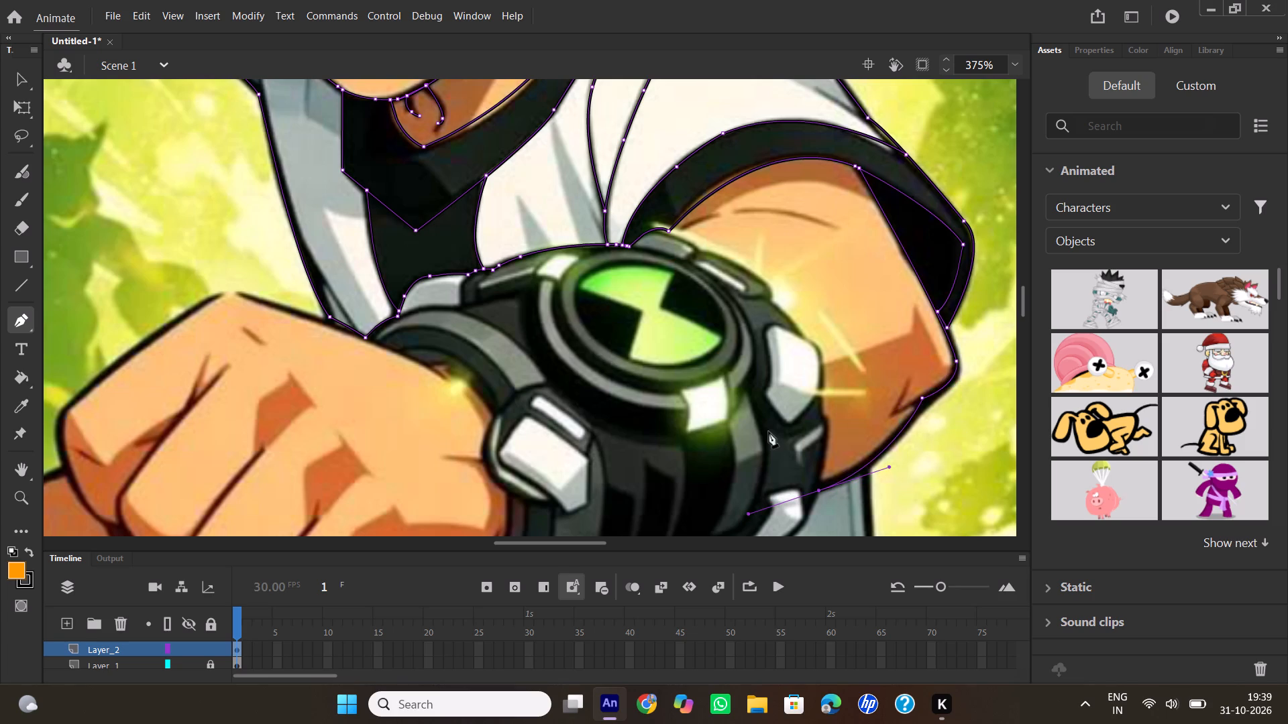
{"action": "left_click", "coordinate": [820, 493]}
Trace the watch's lower edge from the elbow-side arm, around the light-grey corner piece, to the dark stripe on the shirt below.
{"action": "scroll", "coordinate": [806, 438], "scroll_direction": "down", "scroll_amount": 2}
{"action": "scroll", "coordinate": [792, 421], "scroll_direction": "up", "scroll_amount": 1}
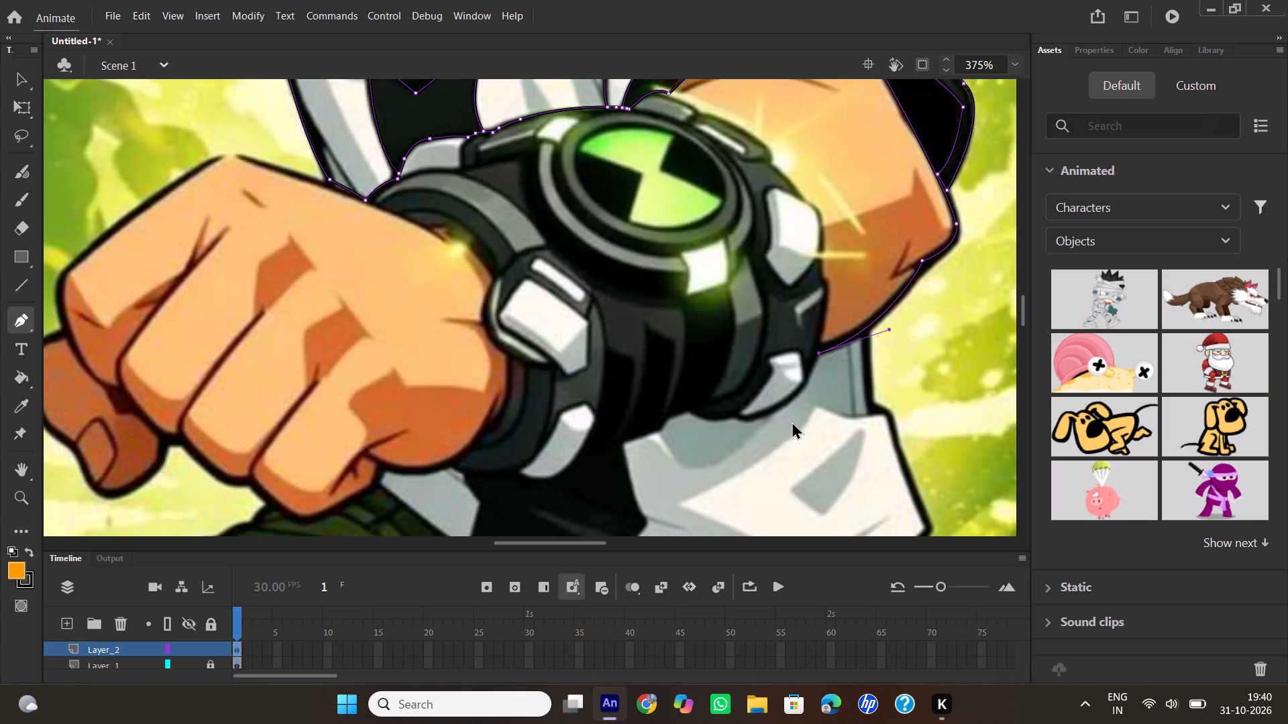
{"action": "left_click_drag", "start_coordinate": [796, 396], "coordinate": [784, 403]}
{"action": "left_click", "coordinate": [796, 396]}
{"action": "left_click_drag", "start_coordinate": [739, 414], "coordinate": [711, 404]}
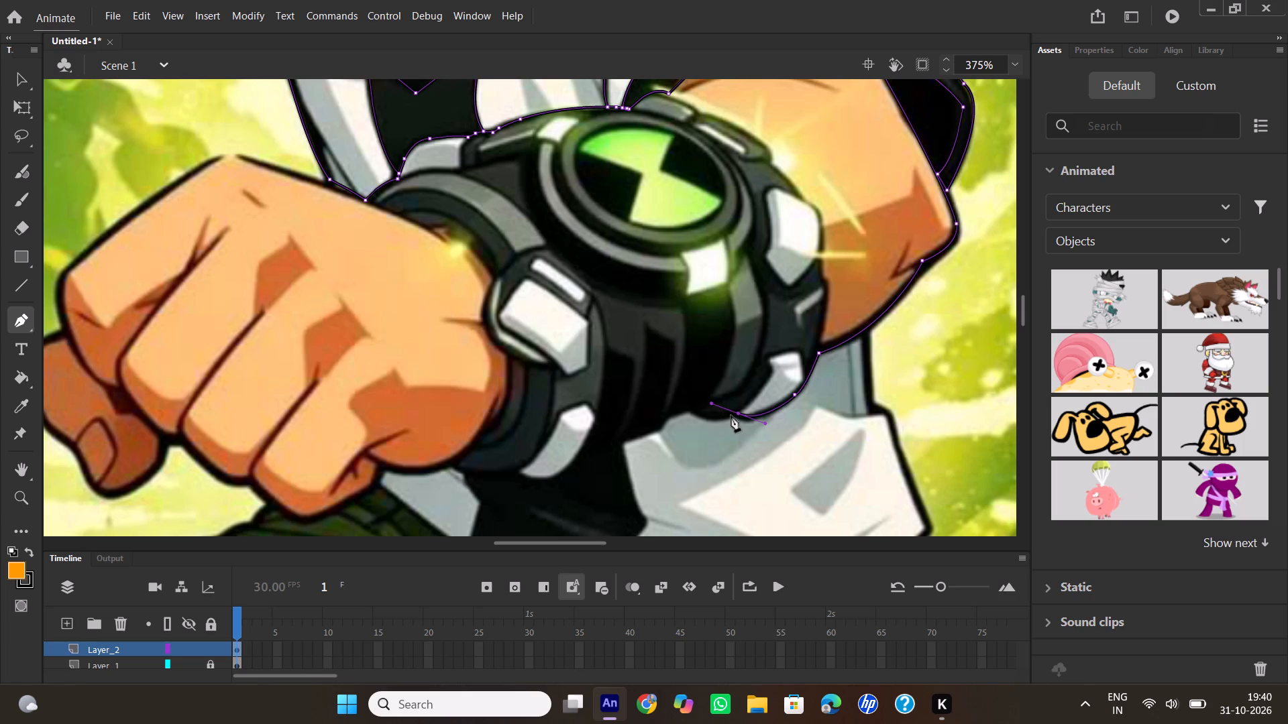
{"action": "left_click", "coordinate": [739, 416]}
{"action": "left_click_drag", "start_coordinate": [691, 411], "coordinate": [661, 393]}
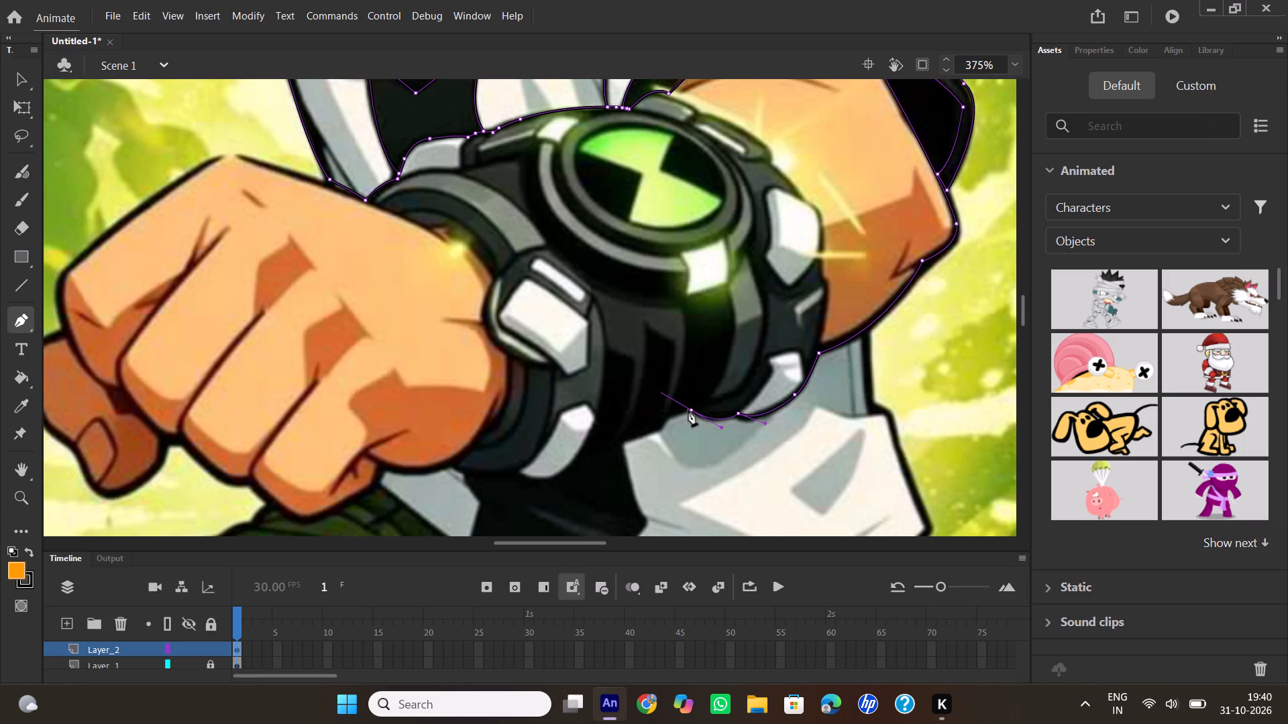
{"action": "left_click", "coordinate": [691, 410]}
{"action": "left_click", "coordinate": [669, 419]}
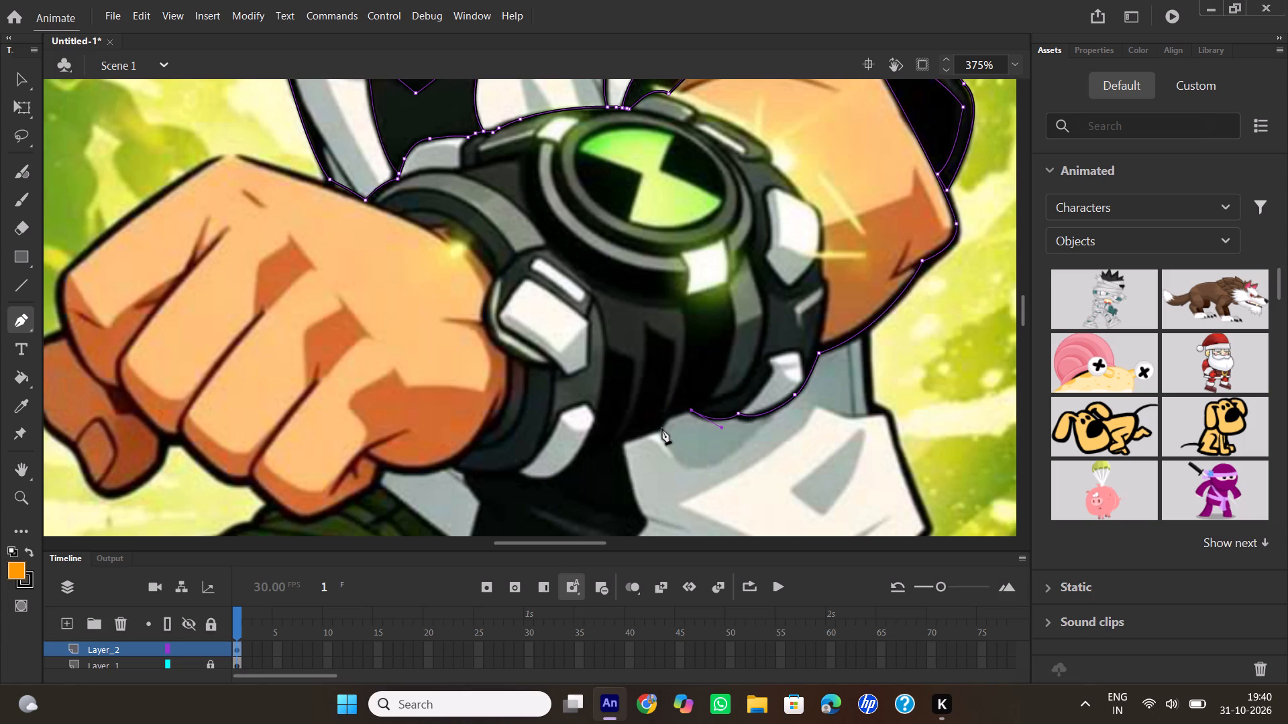
{"action": "left_click", "coordinate": [661, 431]}
{"action": "left_click", "coordinate": [627, 442]}
Continue the watch's lower outline around the fist-side grey piece and along the wristband to the heel of the hand.
{"action": "left_click_drag", "start_coordinate": [563, 468], "coordinate": [532, 460]}
{"action": "left_click_drag", "start_coordinate": [532, 460], "coordinate": [529, 459]}
{"action": "left_click", "coordinate": [566, 469]}
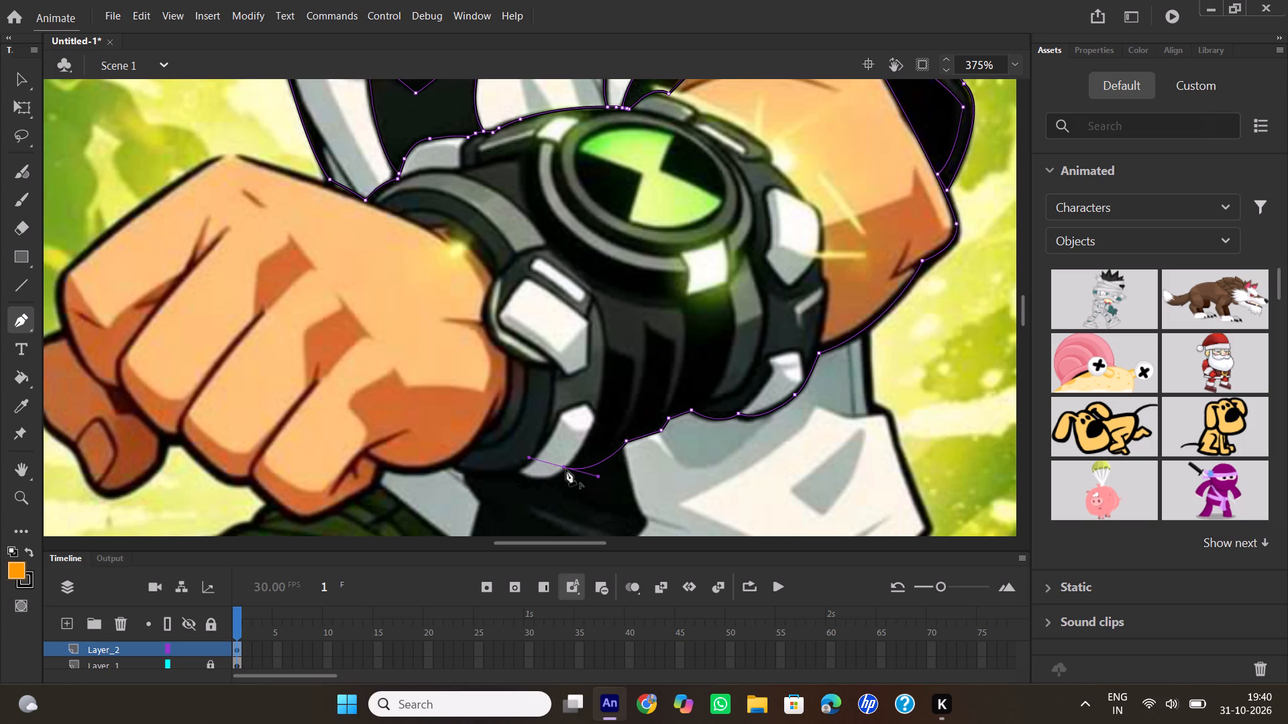
{"action": "left_click_drag", "start_coordinate": [521, 473], "coordinate": [486, 452]}
{"action": "left_click", "coordinate": [519, 474]}
{"action": "left_click_drag", "start_coordinate": [450, 466], "coordinate": [443, 450]}
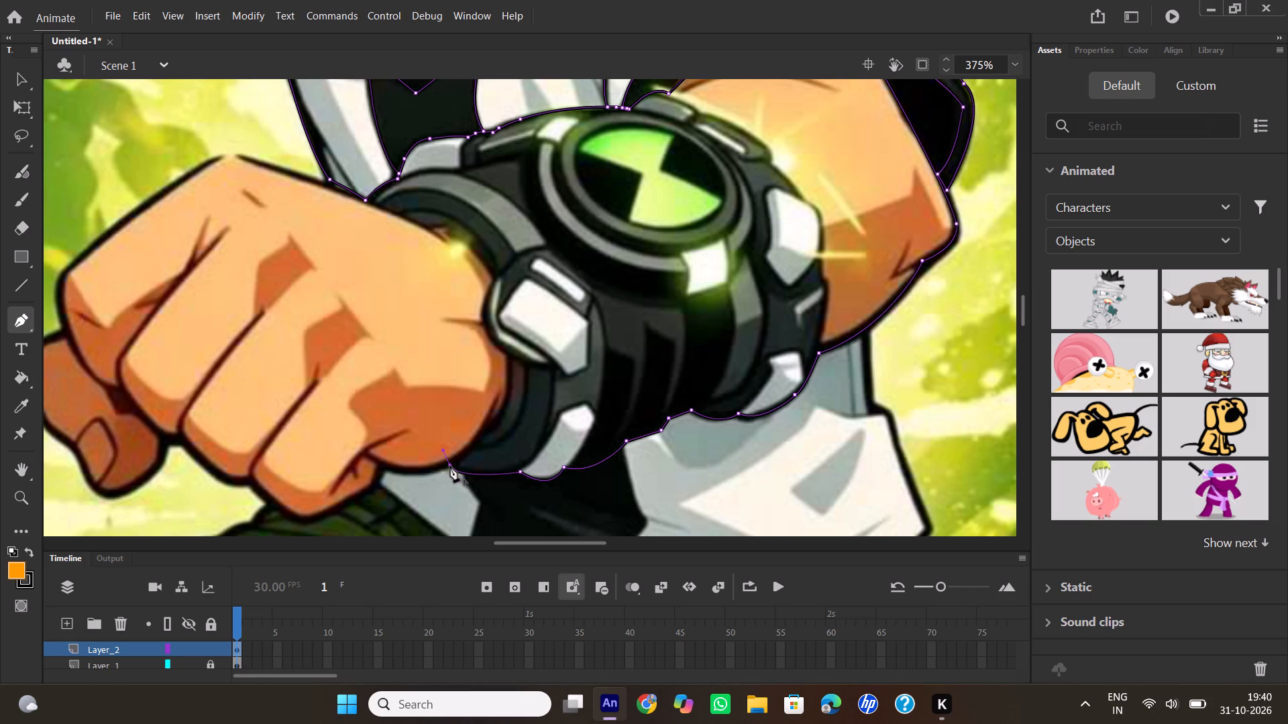
{"action": "left_click", "coordinate": [450, 466]}
Trace the fist's lower edge from the heel of the hand, around the undersides of the two nearest curled fingers, to the thumb.
{"action": "left_click_drag", "start_coordinate": [382, 464], "coordinate": [363, 443]}
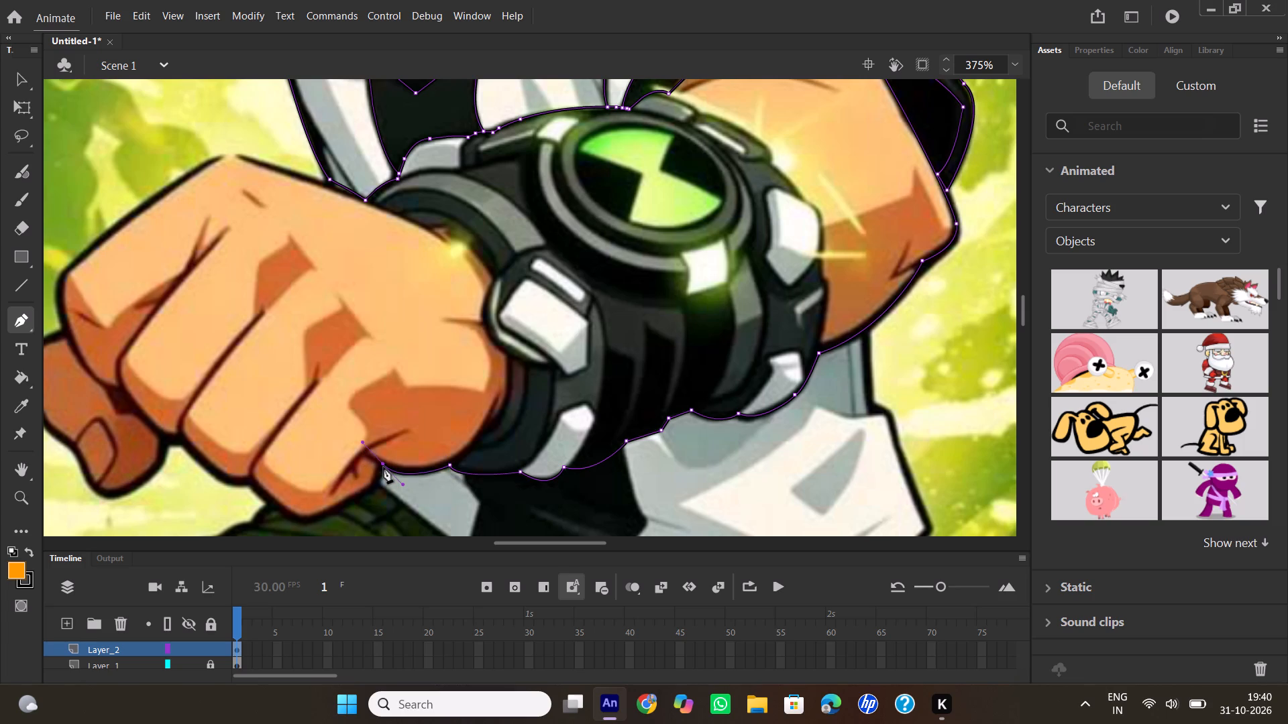
{"action": "left_click", "coordinate": [384, 467]}
{"action": "left_click_drag", "start_coordinate": [314, 518], "coordinate": [306, 518]}
{"action": "left_click_drag", "start_coordinate": [306, 518], "coordinate": [273, 519]}
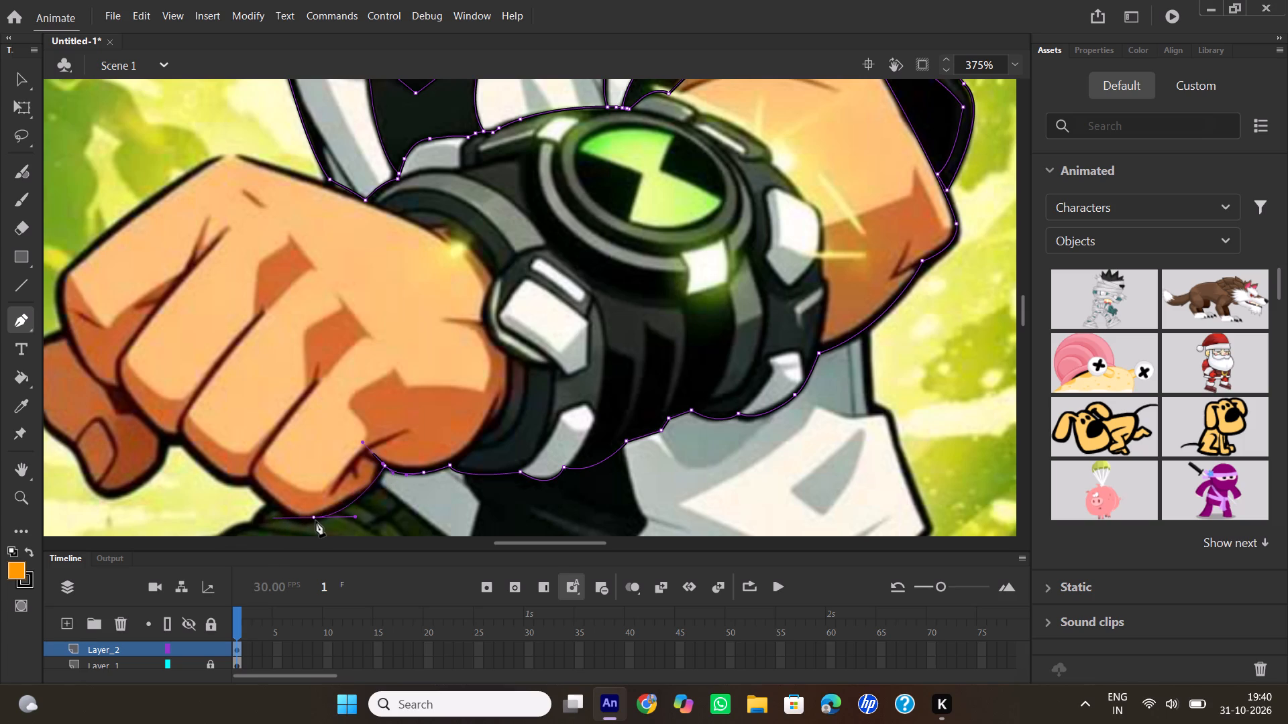
{"action": "left_click", "coordinate": [314, 519]}
{"action": "left_click_drag", "start_coordinate": [251, 481], "coordinate": [251, 480]}
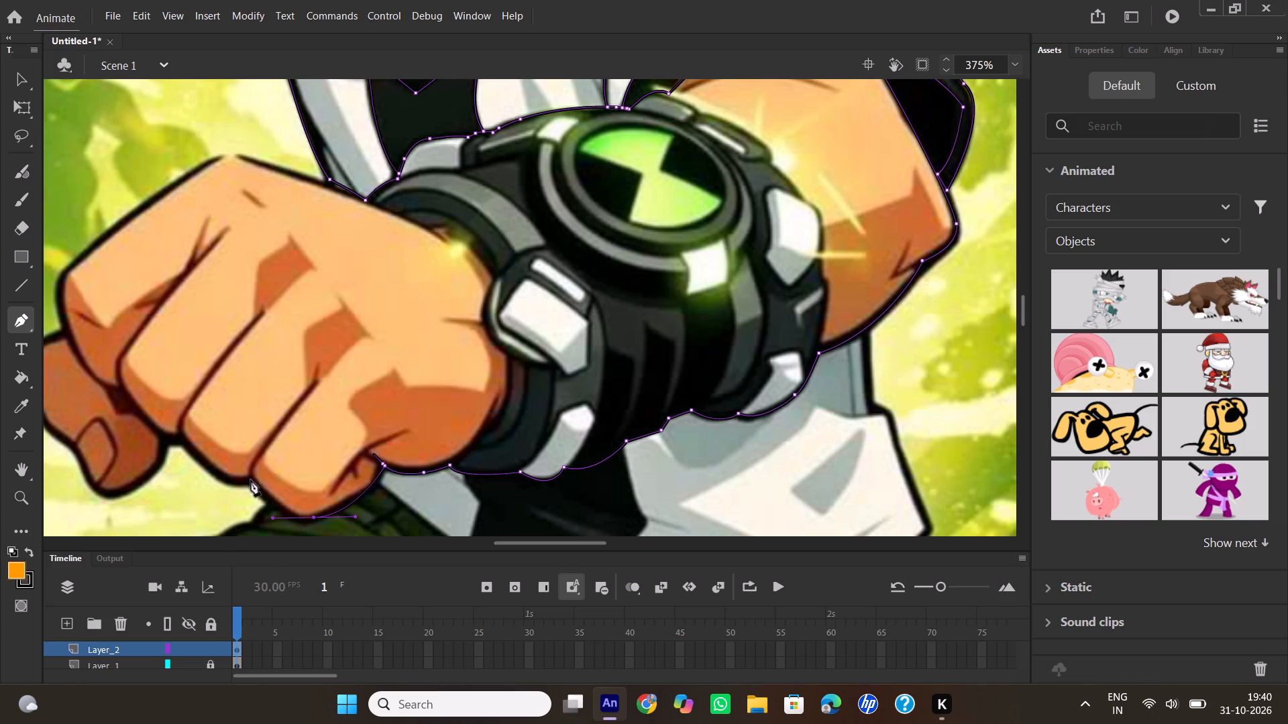
{"action": "left_click_drag", "start_coordinate": [251, 480], "coordinate": [229, 444]}
{"action": "left_click", "coordinate": [253, 481]}
{"action": "left_click_drag", "start_coordinate": [180, 439], "coordinate": [176, 432]}
{"action": "left_click_drag", "start_coordinate": [176, 432], "coordinate": [145, 388]}
{"action": "left_click", "coordinate": [178, 441]}
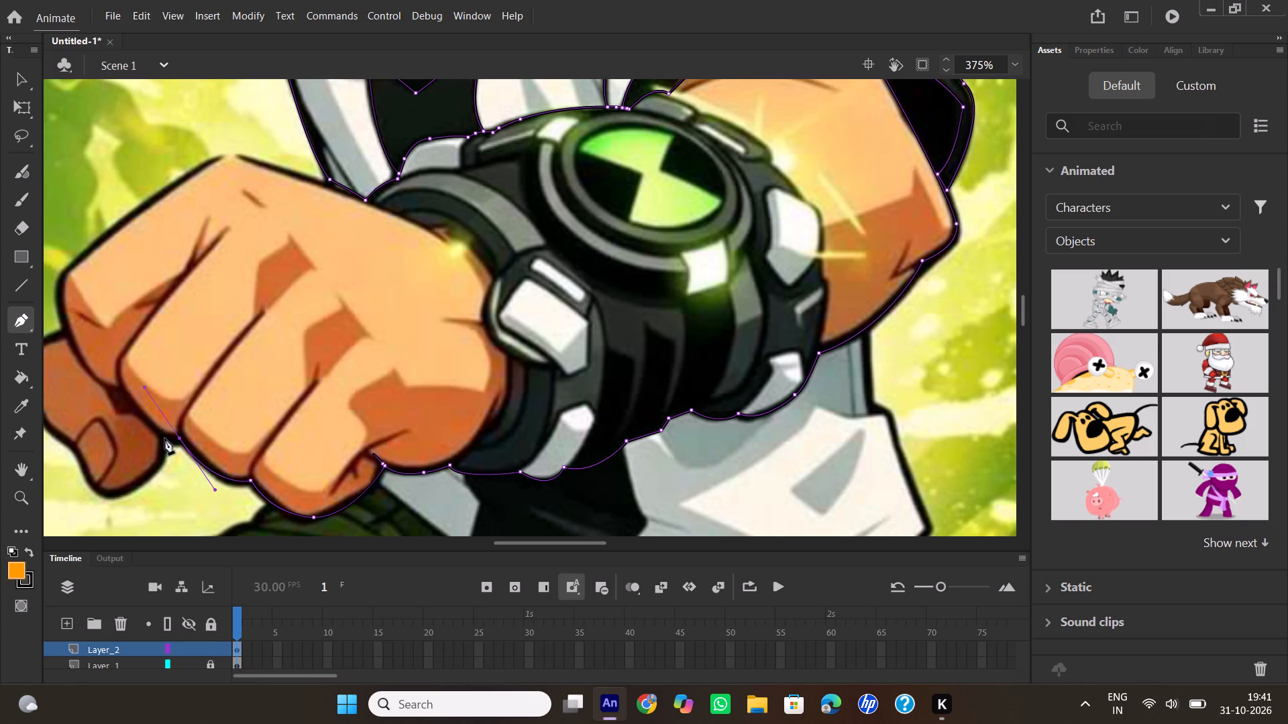
{"action": "left_click_drag", "start_coordinate": [165, 438], "coordinate": [158, 433]}
{"action": "left_click", "coordinate": [162, 440]}
Trace the thumb's outer edge from beneath the curled fingers, around its tip and knuckle, to where it meets the index finger.
{"action": "left_click_drag", "start_coordinate": [539, 546], "coordinate": [517, 546]}
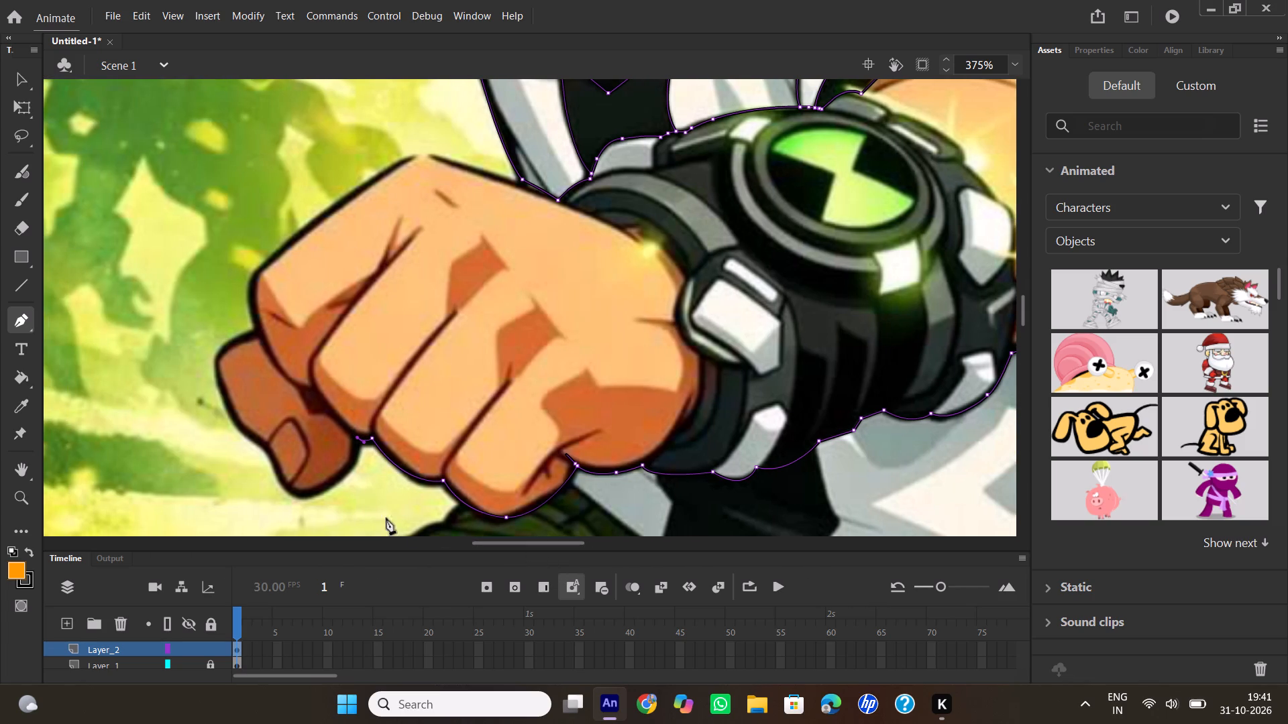
{"action": "left_click_drag", "start_coordinate": [292, 491], "coordinate": [261, 481]}
{"action": "left_click_drag", "start_coordinate": [261, 481], "coordinate": [229, 483]}
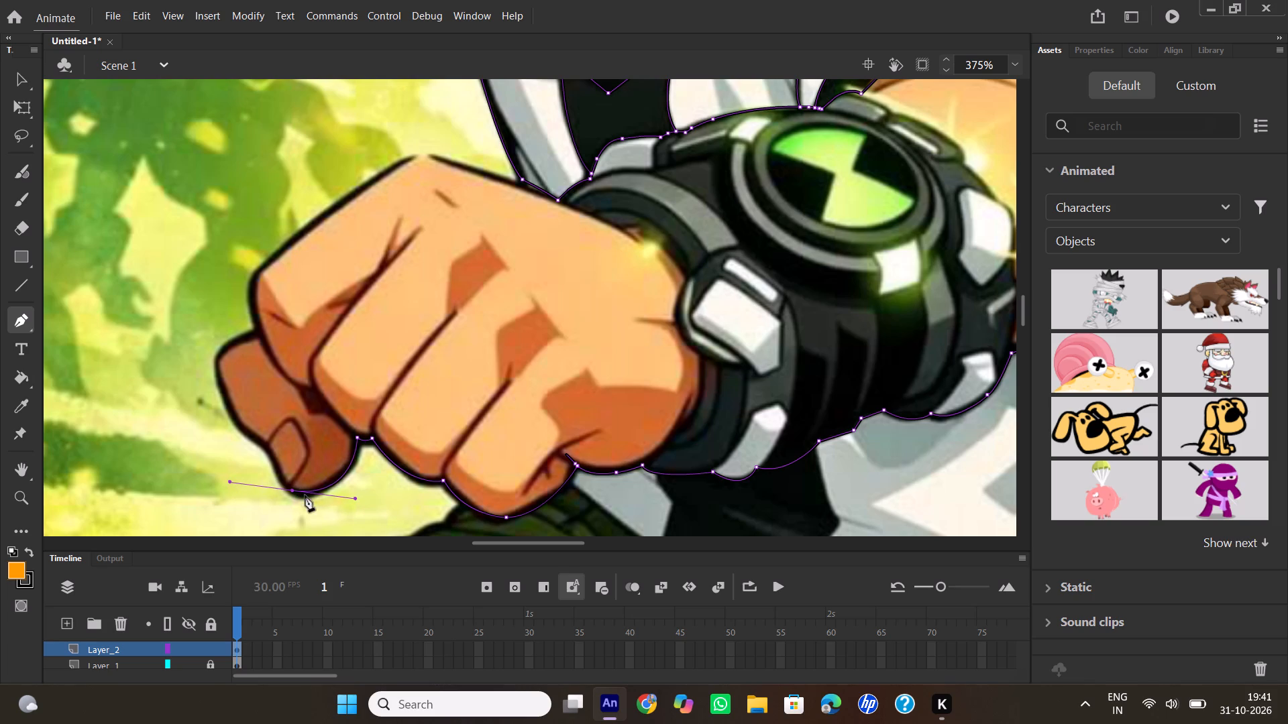
{"action": "left_click", "coordinate": [291, 493]}
{"action": "left_click_drag", "start_coordinate": [241, 434], "coordinate": [205, 421]}
{"action": "left_click_drag", "start_coordinate": [205, 421], "coordinate": [209, 420]}
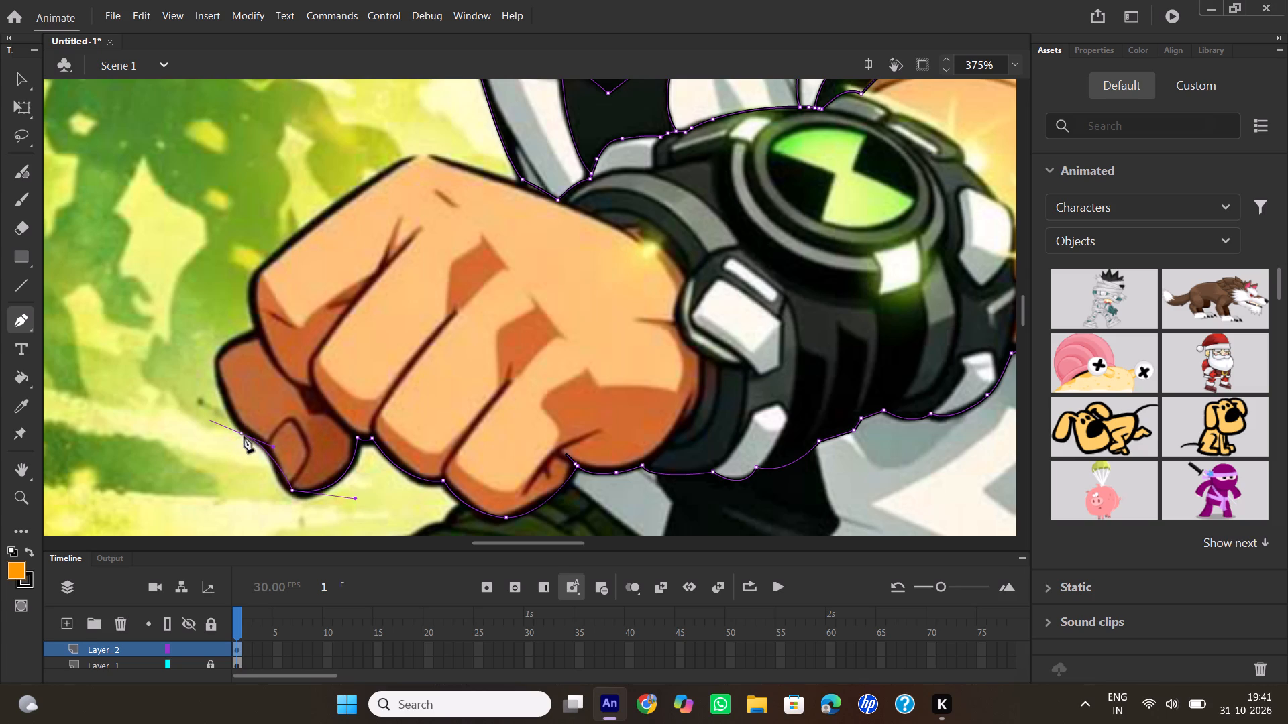
{"action": "left_click", "coordinate": [244, 434]}
{"action": "left_click_drag", "start_coordinate": [257, 333], "coordinate": [319, 335]}
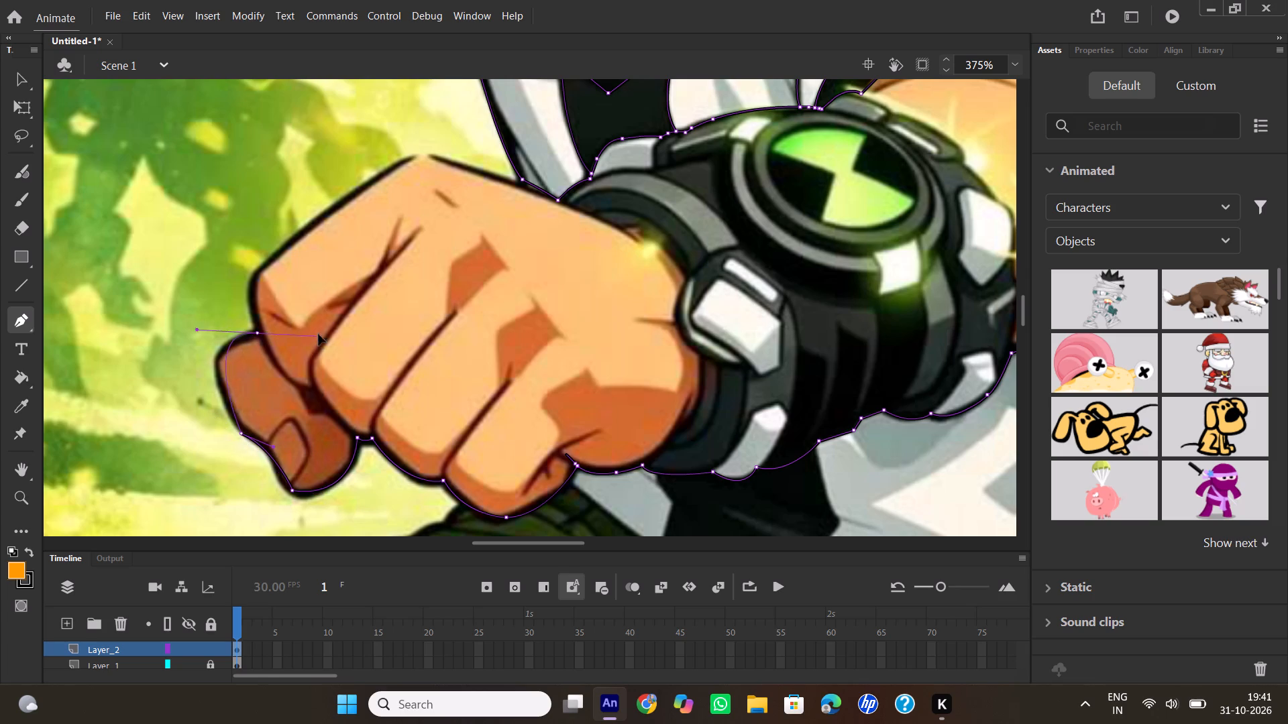
{"action": "left_click_drag", "start_coordinate": [319, 335], "coordinate": [337, 321]}
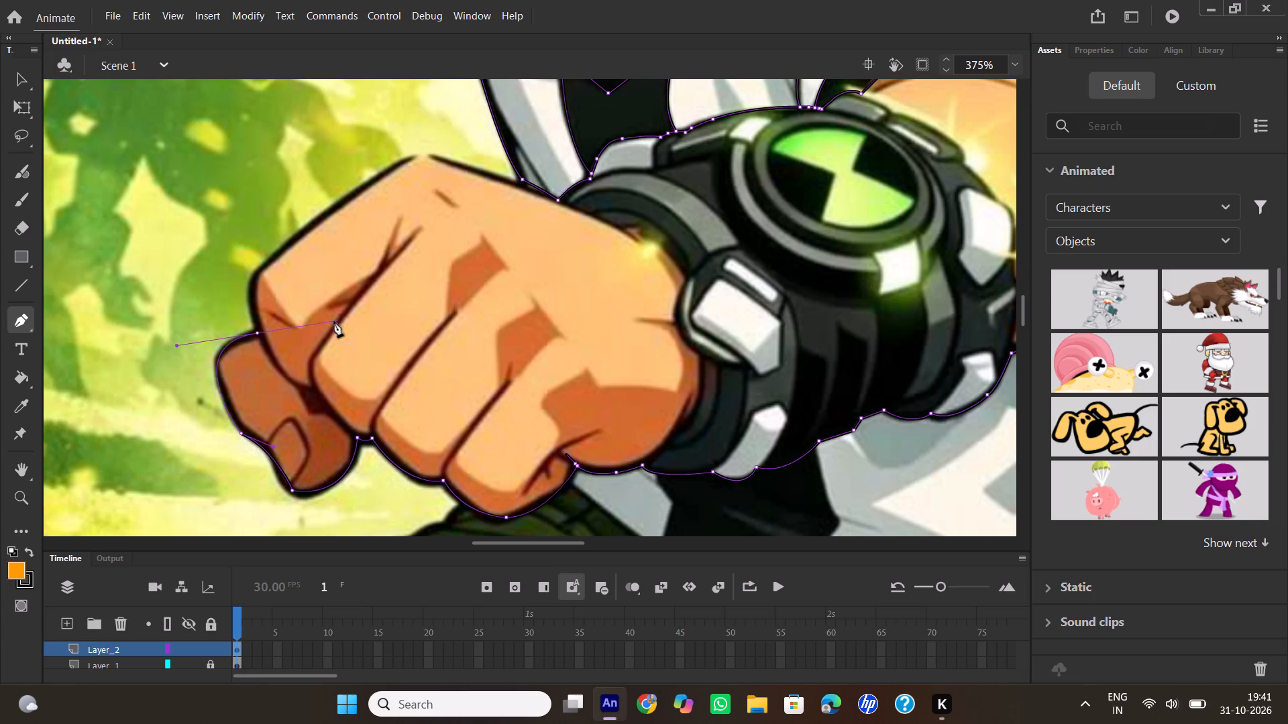
{"action": "left_click", "coordinate": [259, 334]}
Trace the fist's upper outline from the thumb junction, around the index finger and over the top knuckle, to the shirt edge near the watch.
{"action": "left_click_drag", "start_coordinate": [272, 261], "coordinate": [307, 244]}
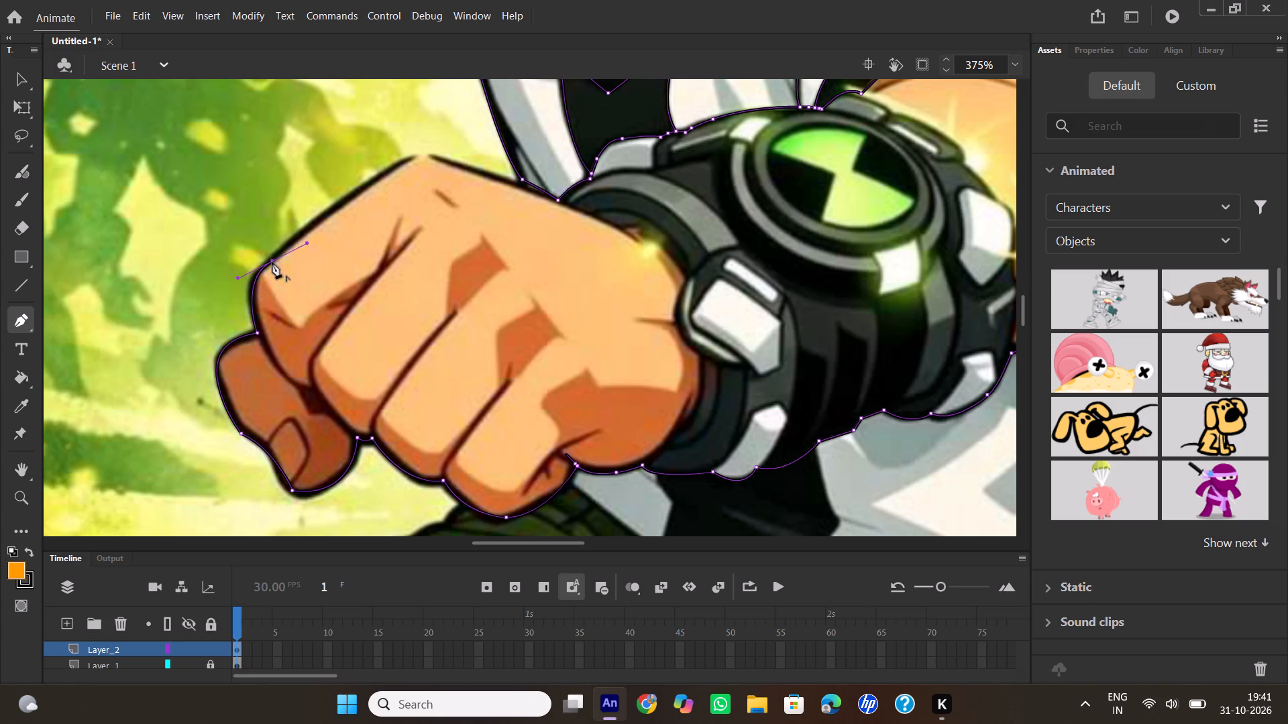
{"action": "left_click", "coordinate": [272, 262]}
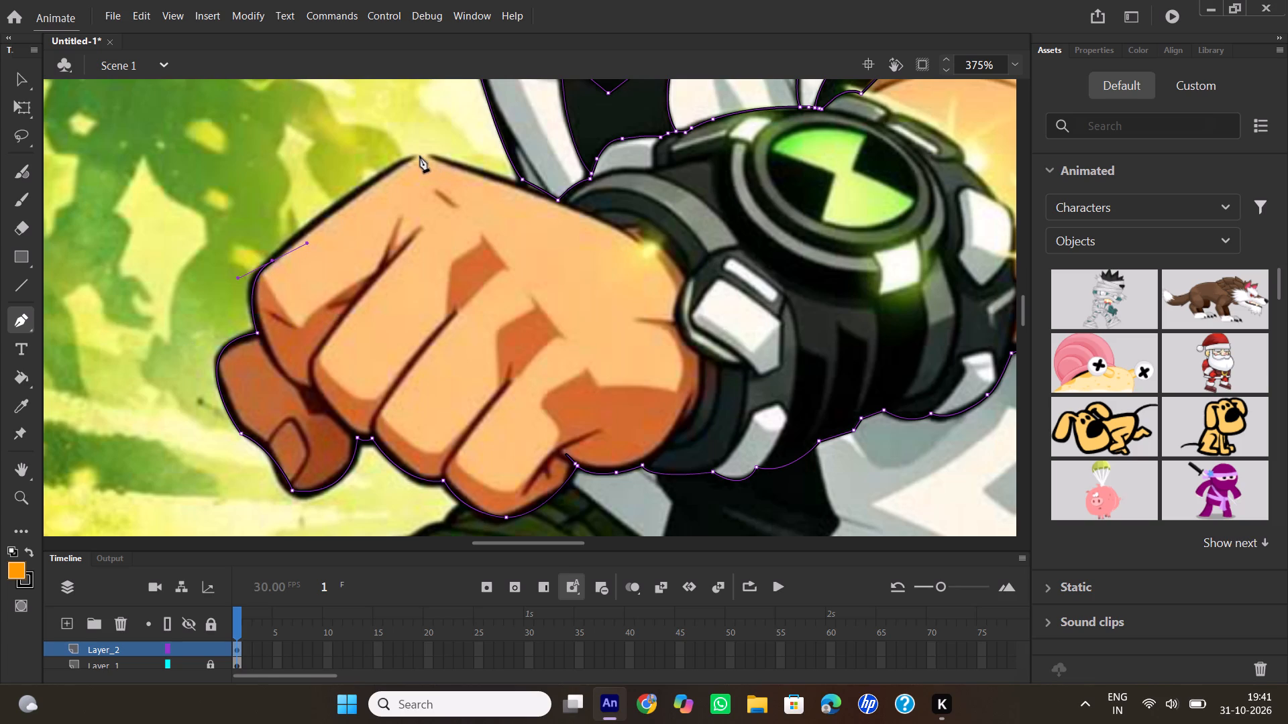
{"action": "left_click_drag", "start_coordinate": [420, 154], "coordinate": [460, 144]}
{"action": "left_click", "coordinate": [419, 154]}
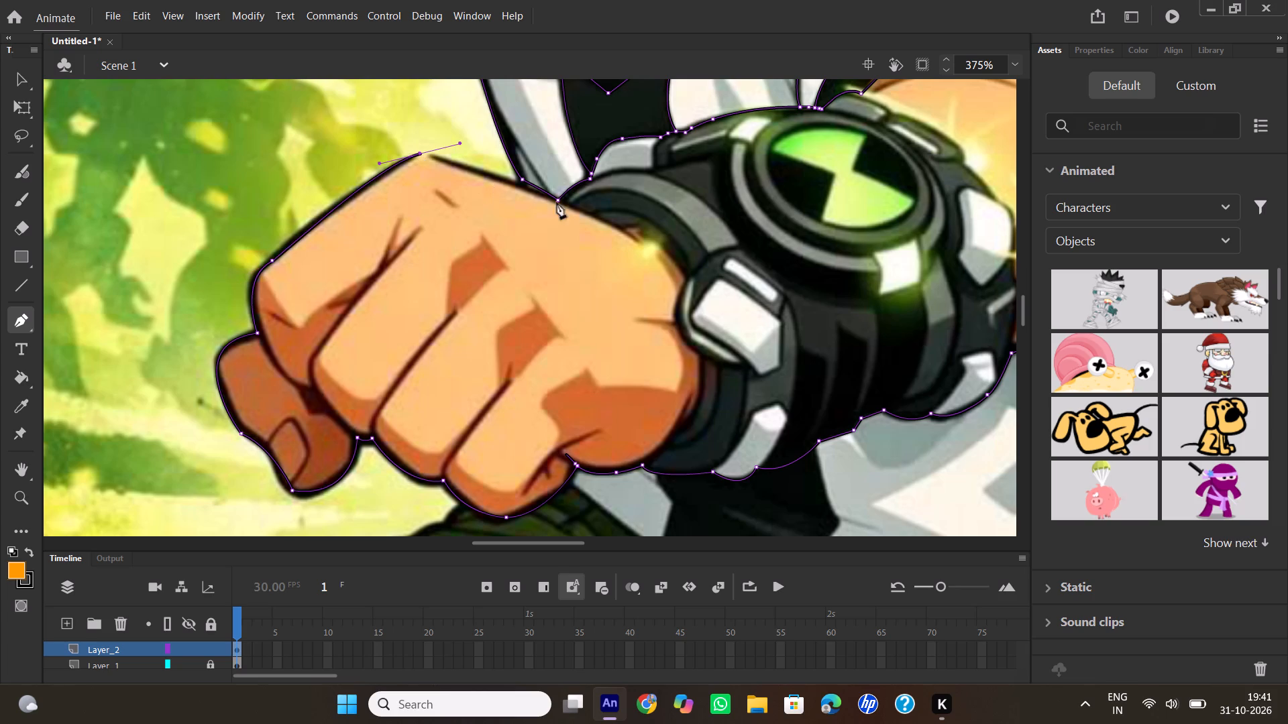
{"action": "left_click_drag", "start_coordinate": [531, 184], "coordinate": [544, 192]}
{"action": "left_click_drag", "start_coordinate": [544, 192], "coordinate": [549, 194]}
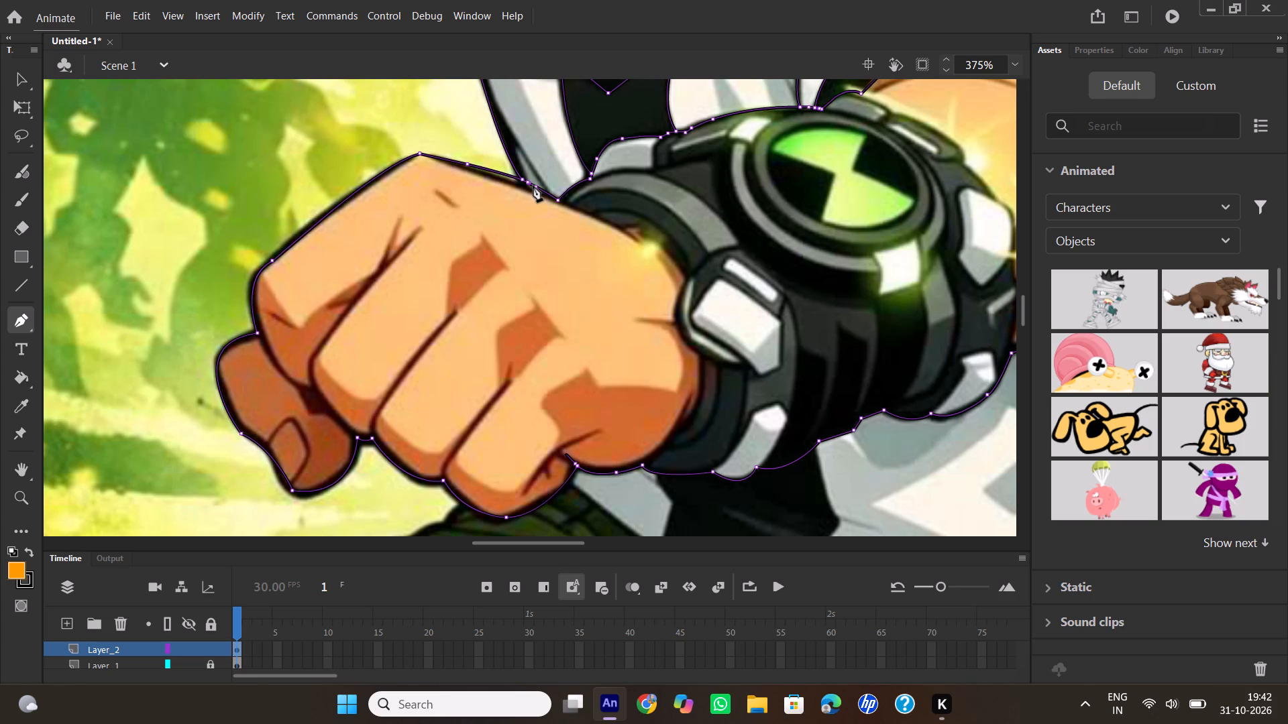
{"action": "double_click", "coordinate": [537, 187]}
Trace the thumbnail's inner outline from the thumb's outer edge, over the nail, to the thumb tip.
{"action": "left_click", "coordinate": [264, 449]}
{"action": "left_click", "coordinate": [292, 420]}
{"action": "left_click_drag", "start_coordinate": [309, 453], "coordinate": [309, 470]}
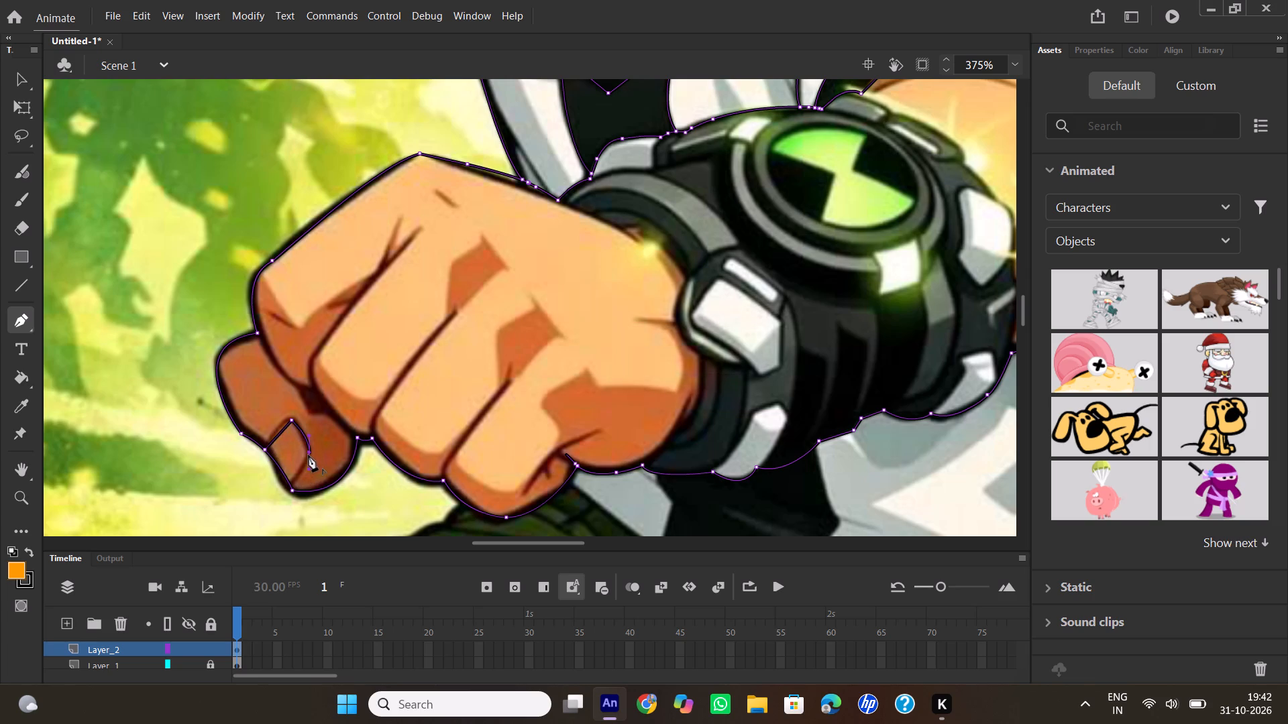
{"action": "left_click", "coordinate": [309, 455]}
{"action": "left_click_drag", "start_coordinate": [290, 487], "coordinate": [282, 492]}
{"action": "double_click", "coordinate": [290, 486]}
Trace the crease between the index and middle fingers from the knuckle, around the middle finger's tip, to the thumb junction.
{"action": "left_click", "coordinate": [424, 226]}
{"action": "left_click_drag", "start_coordinate": [319, 389], "coordinate": [350, 427]}
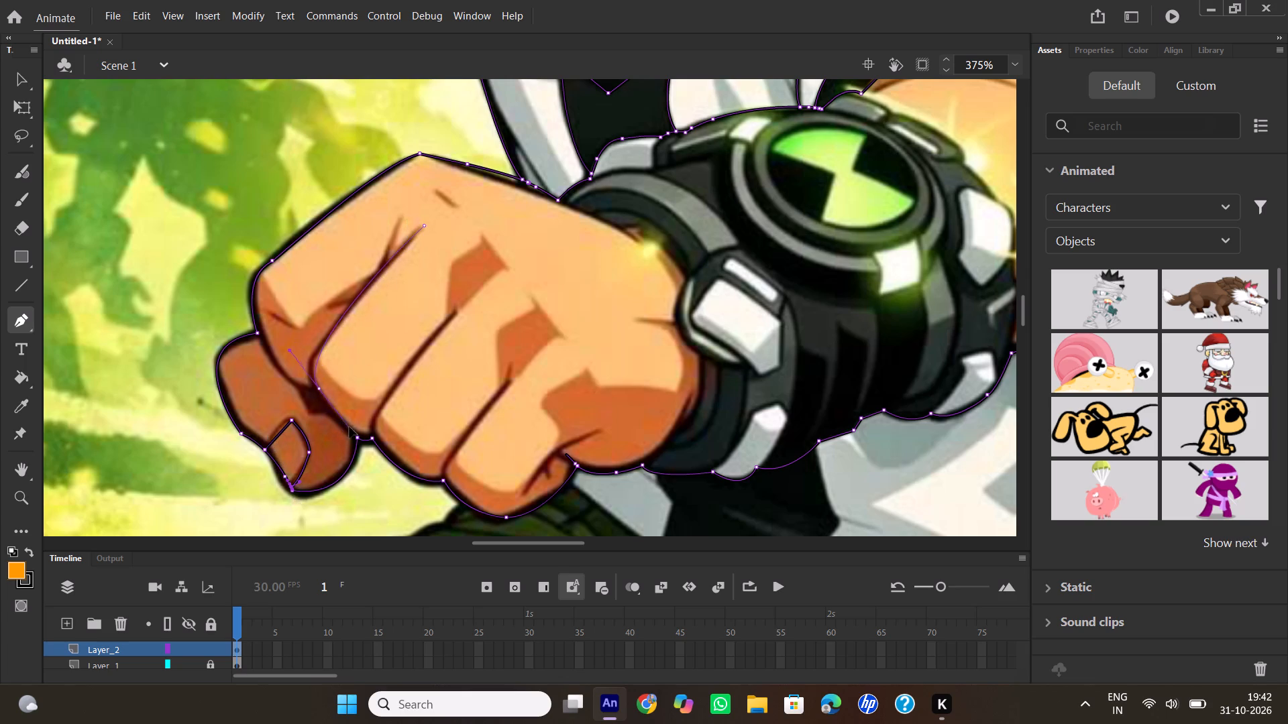
{"action": "left_click_drag", "start_coordinate": [350, 427], "coordinate": [352, 422]}
{"action": "left_click", "coordinate": [321, 391]}
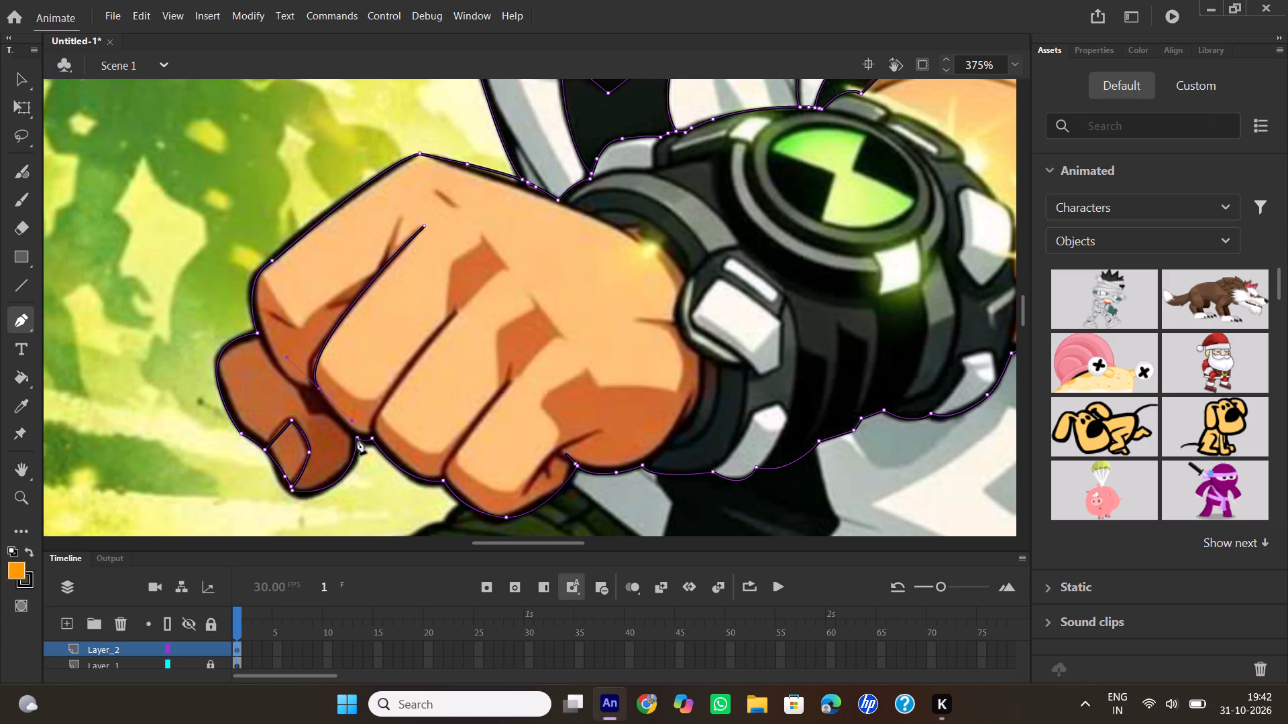
{"action": "left_click_drag", "start_coordinate": [357, 437], "coordinate": [372, 449]}
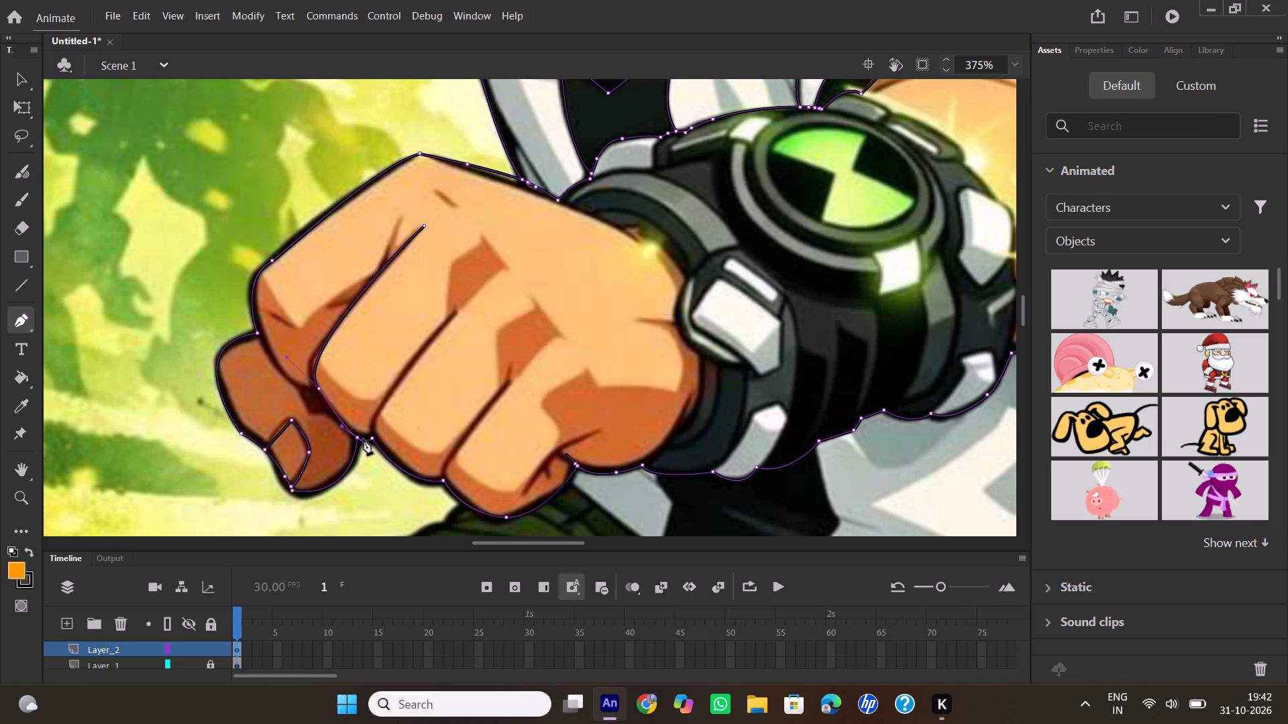
{"action": "double_click", "coordinate": [359, 438]}
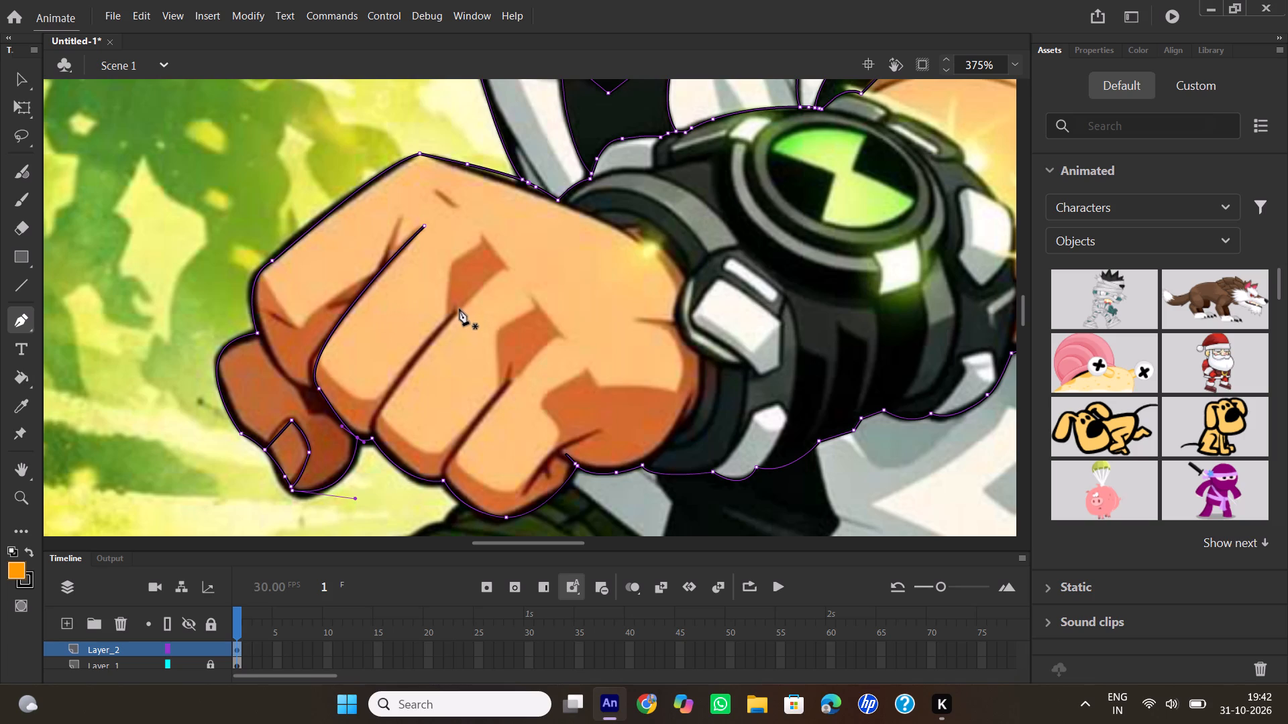
Trace the two creases separating the middle, ring and little fingers down to the fist's lower outline.
{"action": "left_click", "coordinate": [460, 309]}
{"action": "left_click_drag", "start_coordinate": [372, 439], "coordinate": [374, 465]}
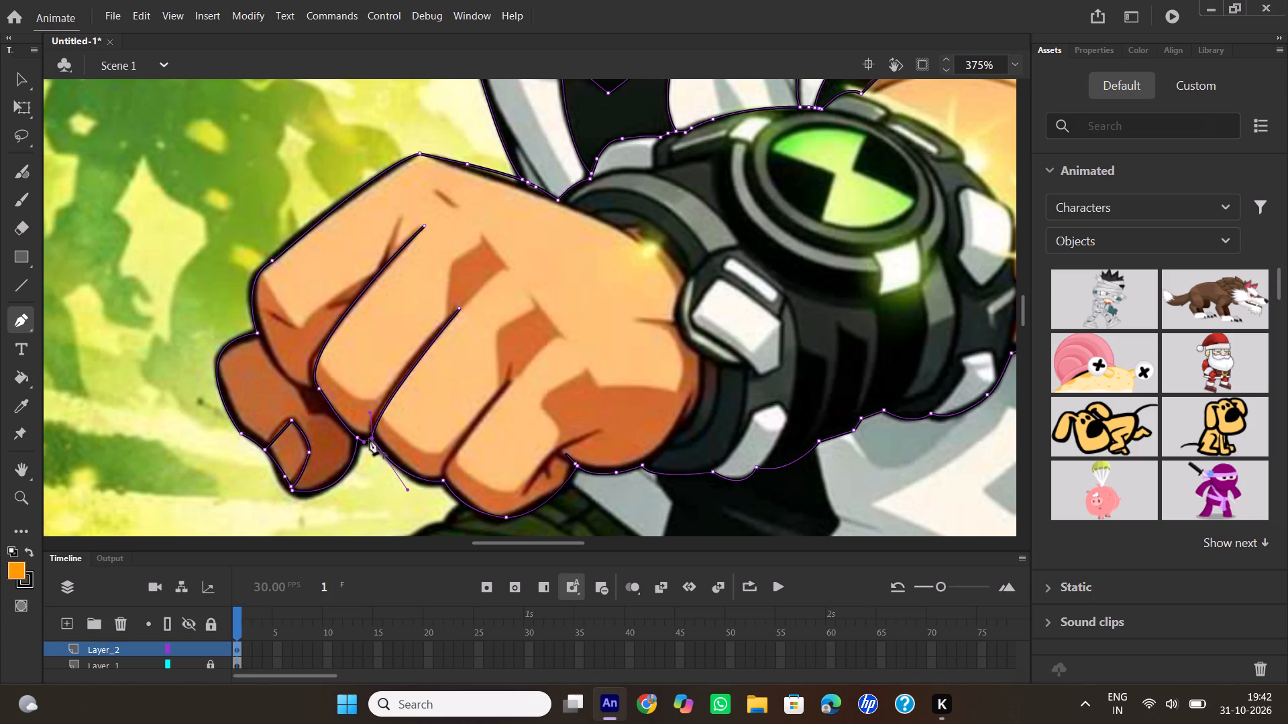
{"action": "double_click", "coordinate": [374, 438]}
{"action": "left_click", "coordinate": [508, 378]}
{"action": "left_click_drag", "start_coordinate": [444, 482], "coordinate": [450, 511]}
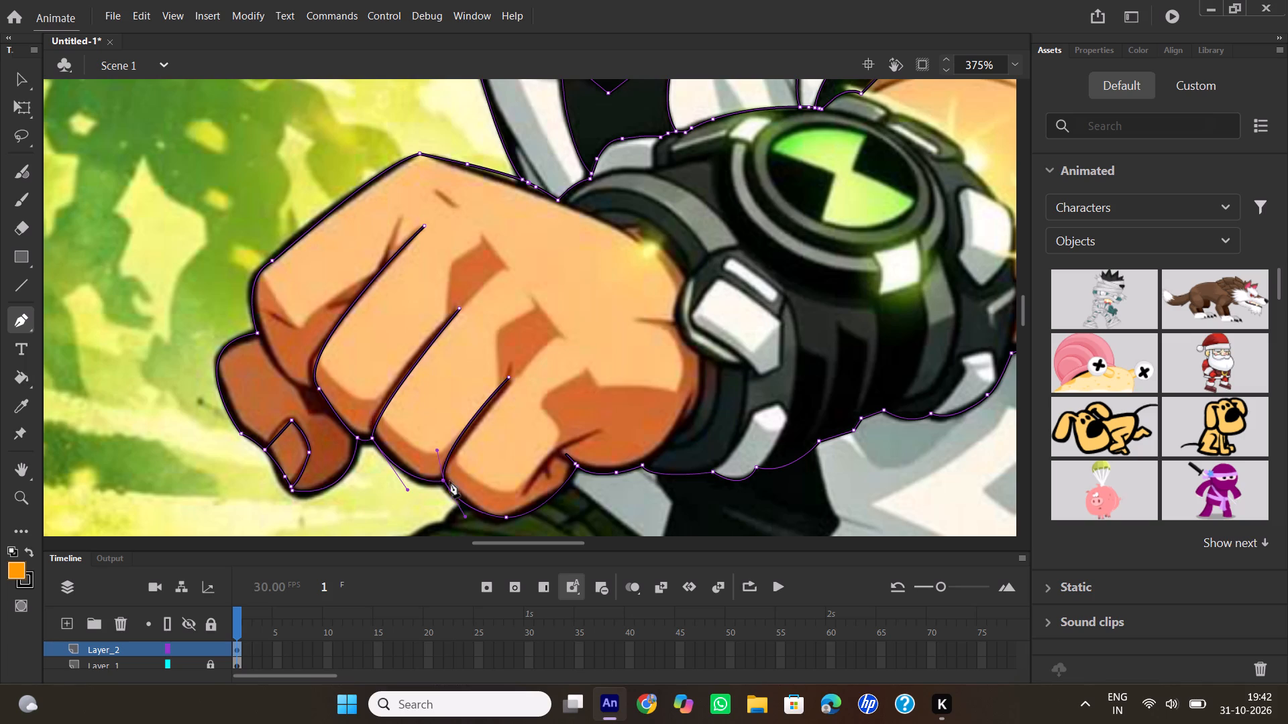
{"action": "double_click", "coordinate": [445, 479]}
Trace the index finger's lower edge from the middle-finger crease up to the thumb and fist outline junction.
{"action": "left_click", "coordinate": [325, 400]}
{"action": "left_click_drag", "start_coordinate": [257, 329], "coordinate": [230, 280]}
{"action": "left_click_drag", "start_coordinate": [230, 280], "coordinate": [227, 274]}
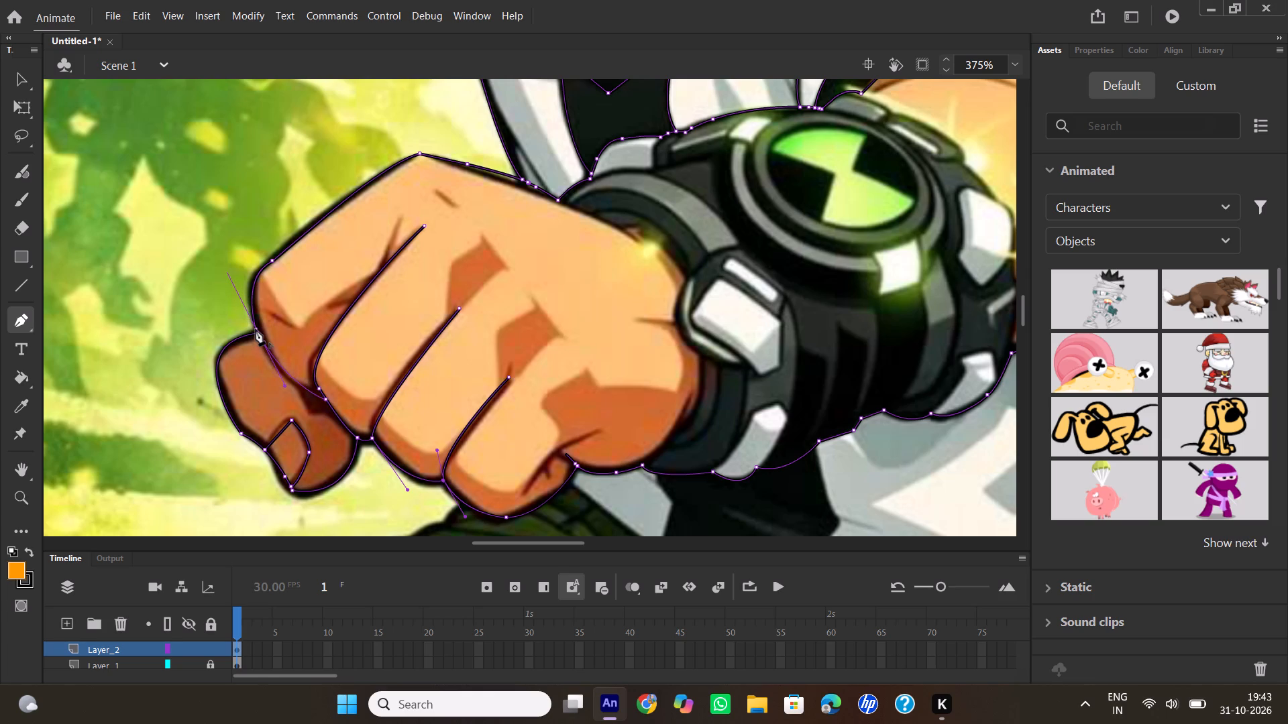
{"action": "double_click", "coordinate": [256, 329]}
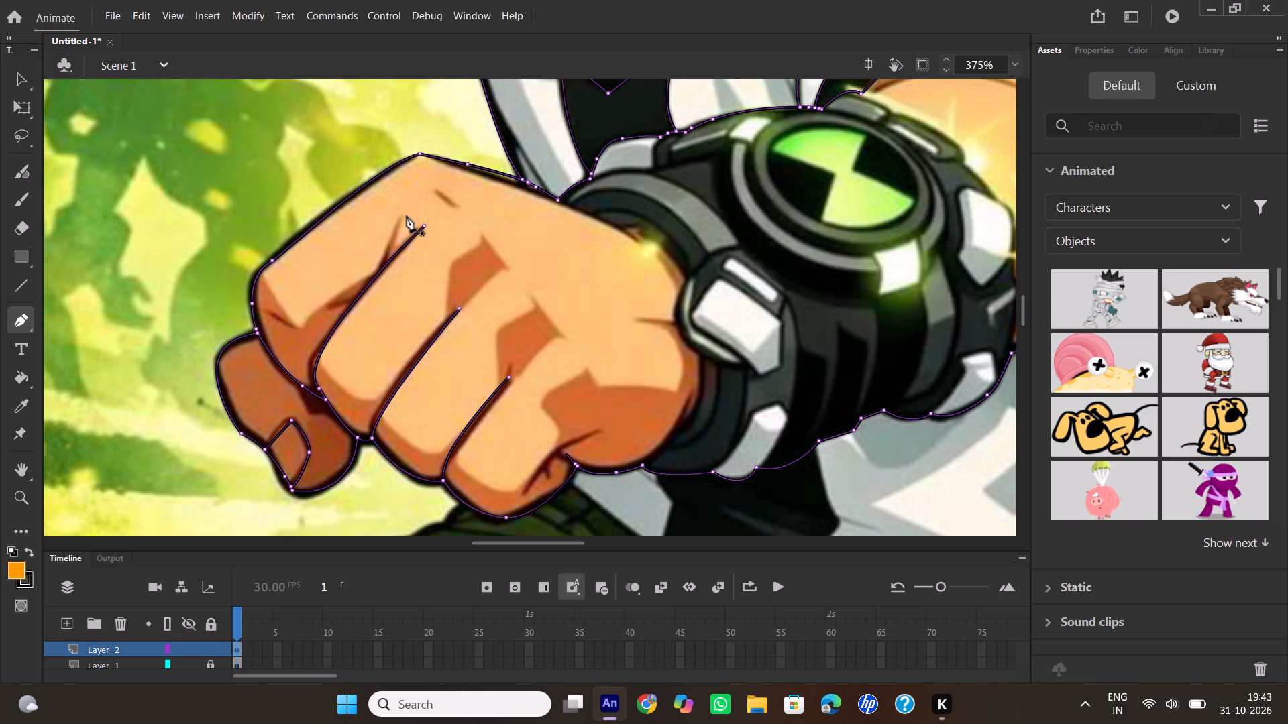
Place a start point at the top of the index finger's short crease and switch to the Selection tool.
{"action": "left_click", "coordinate": [405, 215]}
{"action": "left_click", "coordinate": [18, 75]}
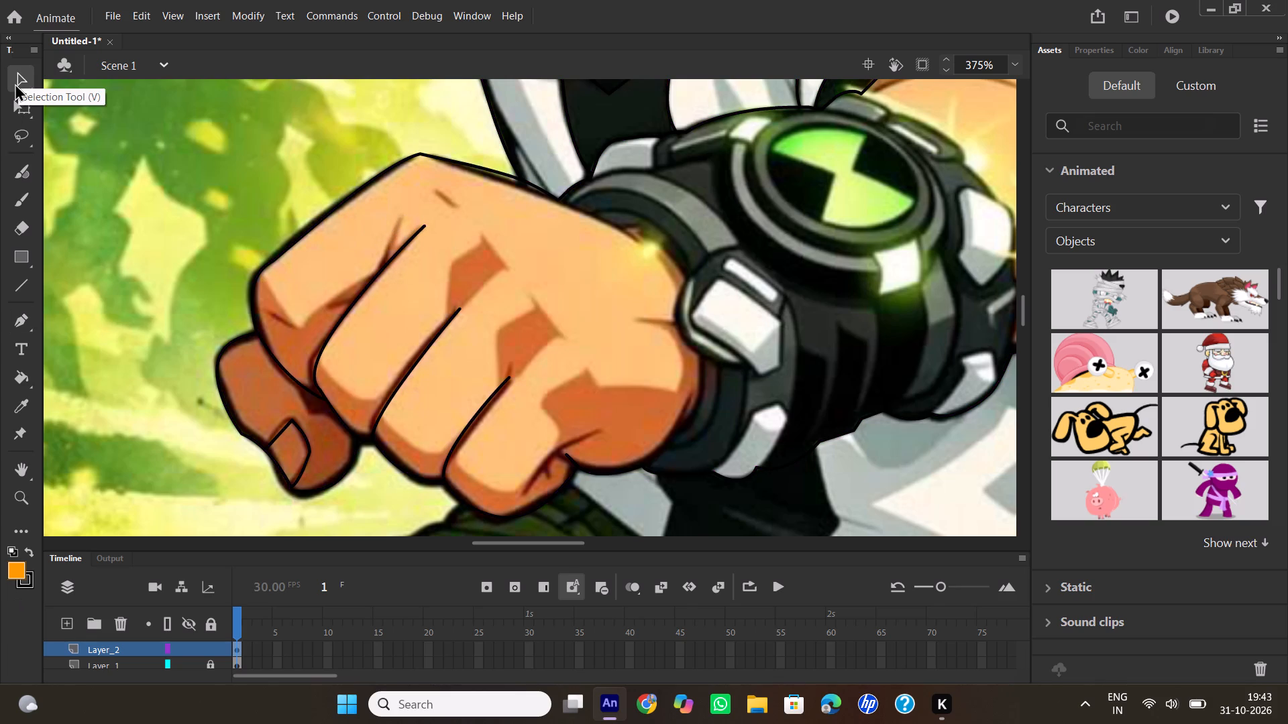